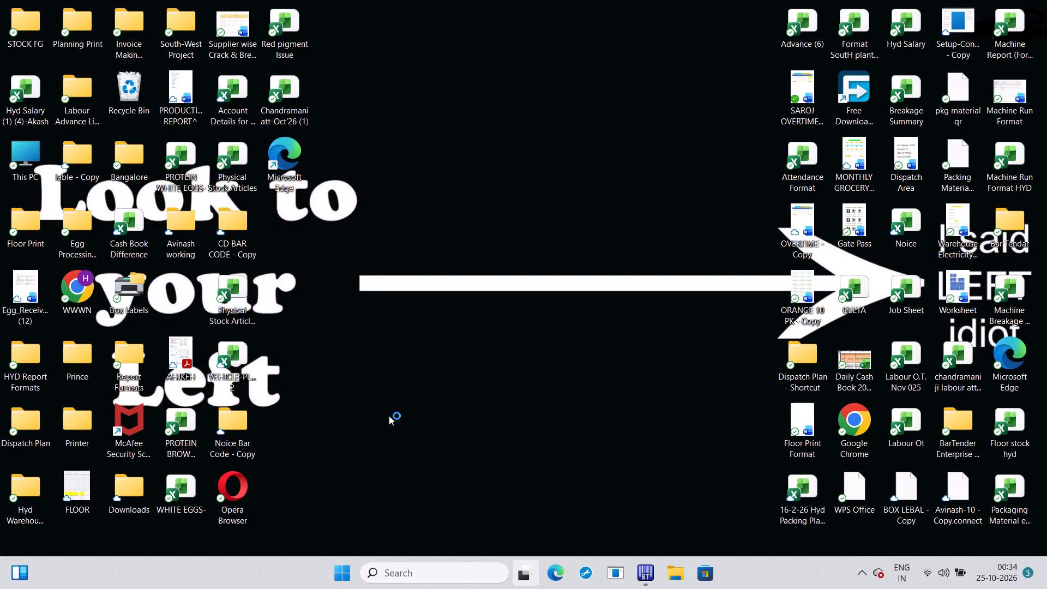
Switch to BarTender with the BOX LABEL new - Copy.btw label open.
scroll(389, 416, "up", 1)
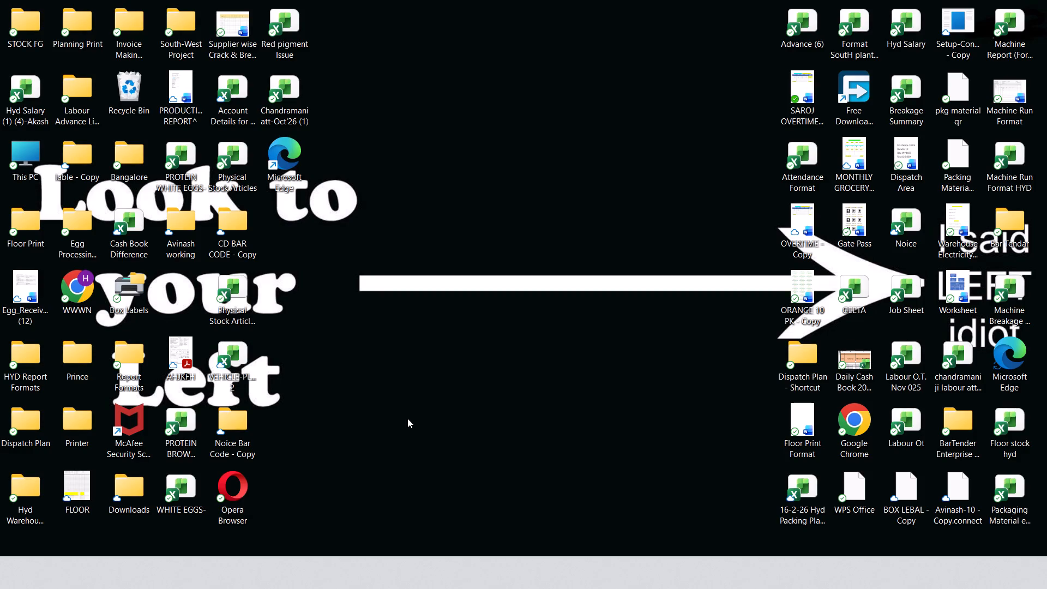
left_click(483, 196)
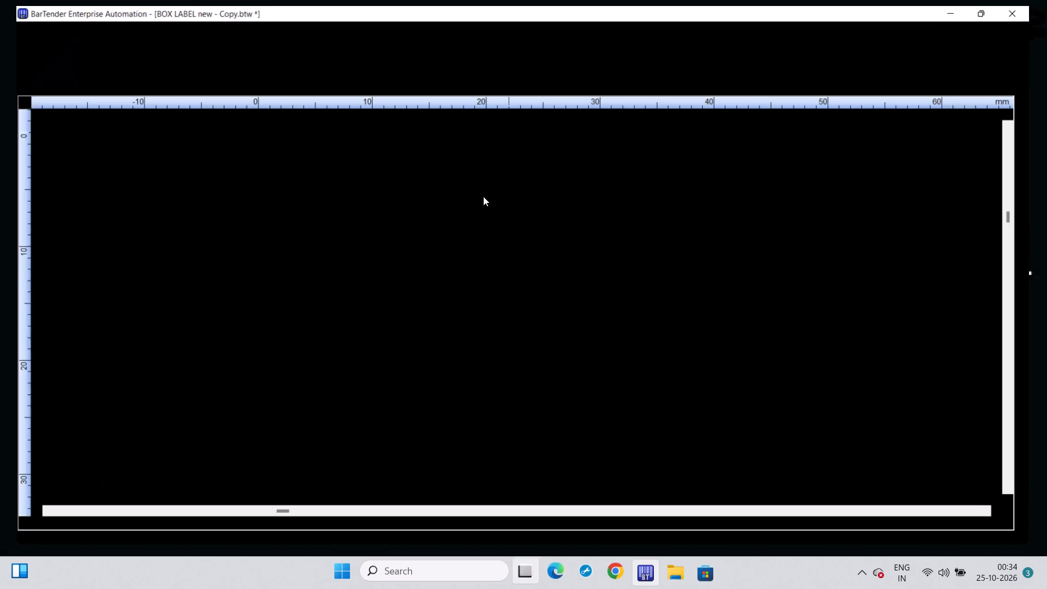
Replace the product name PROTEIN MAX on the label's second line with FARM WHITE.
left_click(634, 261)
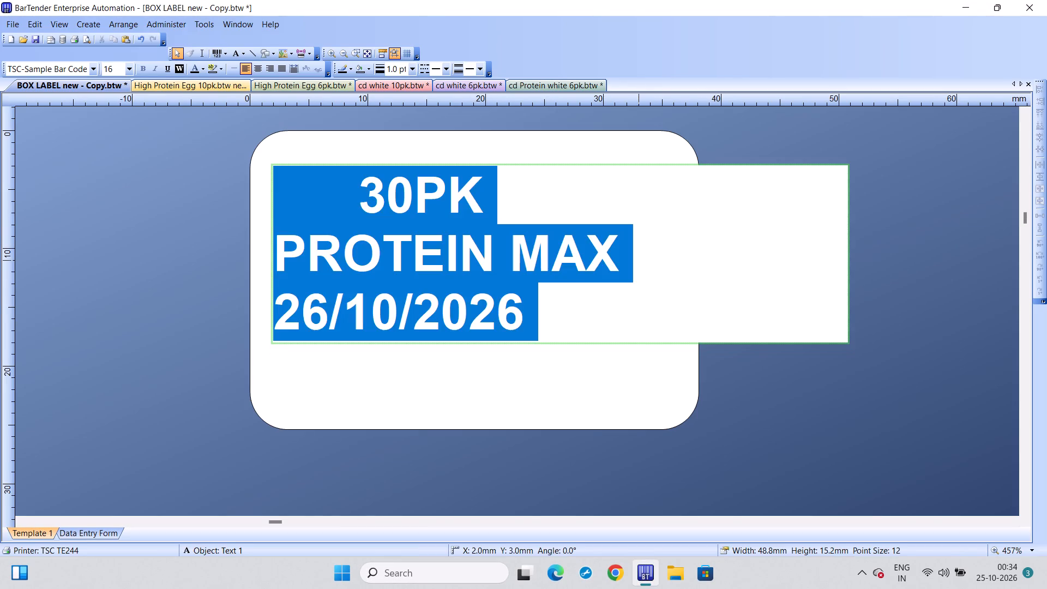
left_click(634, 261)
key("BackSpace")
key("BackSpace")
key("BackSpace")
key("BackSpace")
key("BackSpace")
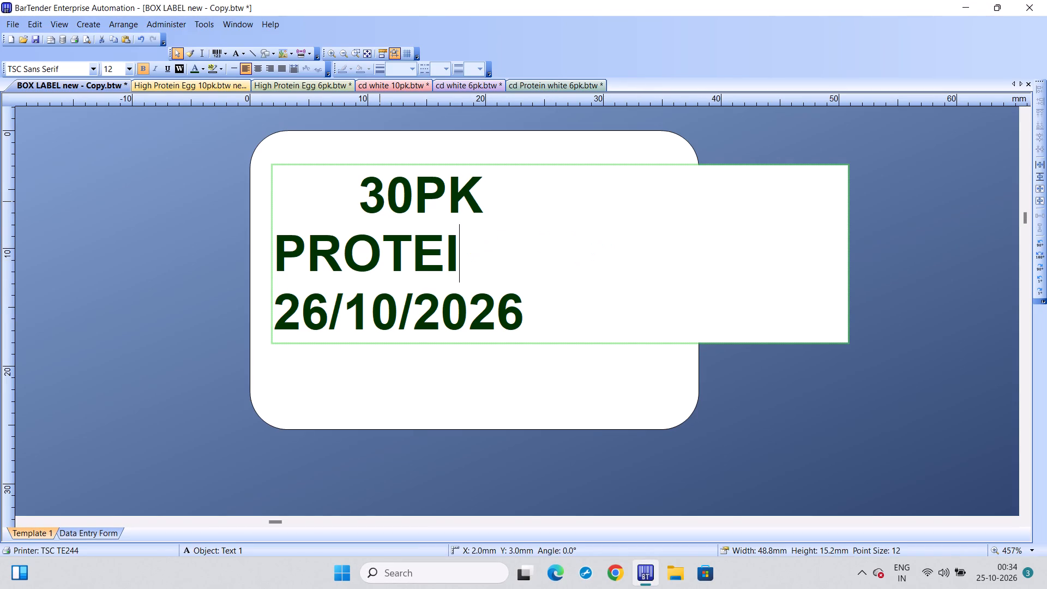
key("BackSpace")
key("BackSpace")
key("BackSpace")
key("BackSpace")
key("BackSpace")
key("BackSpace")
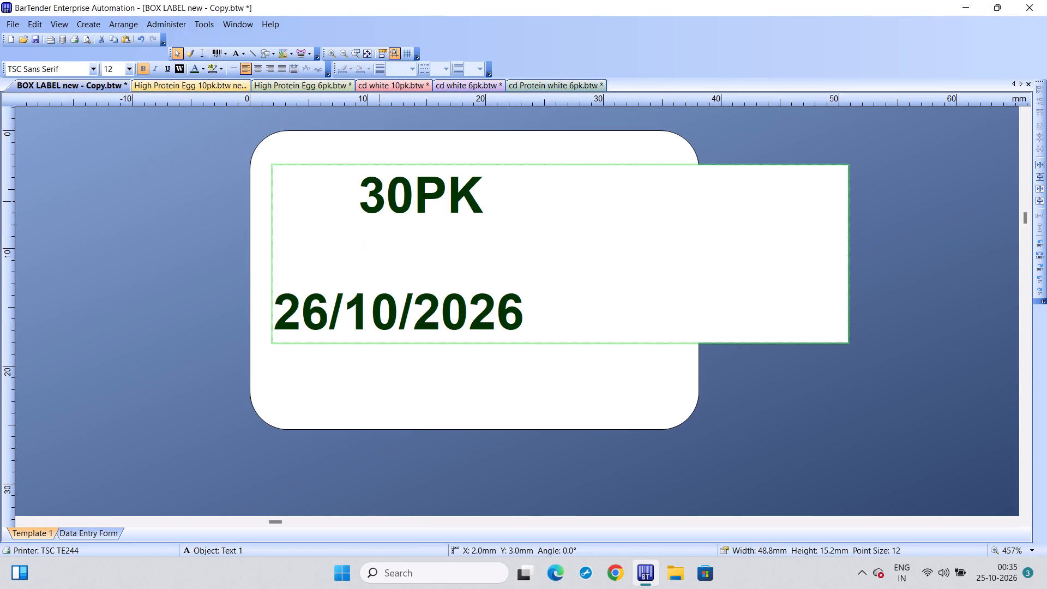
left_click(537, 195)
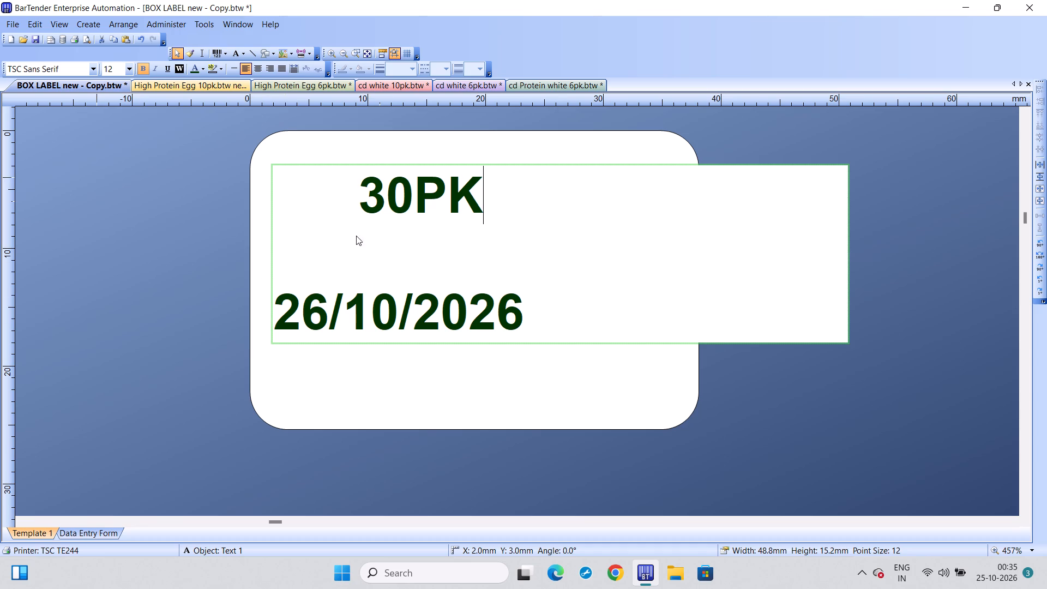
left_click(350, 249)
type("FA")
key("r")
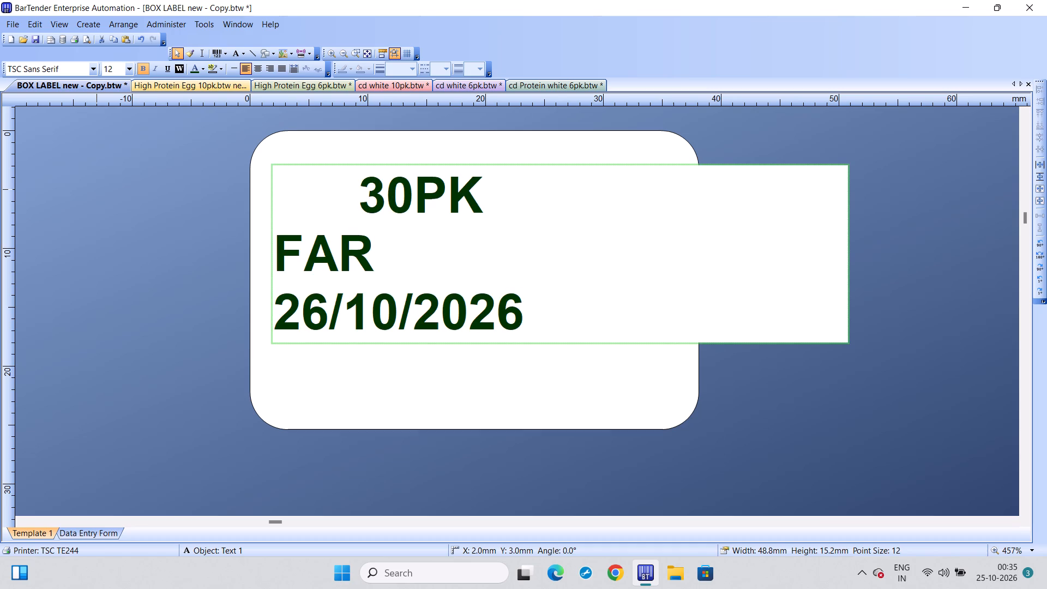
key("n")
key("BackSpace")
key("m")
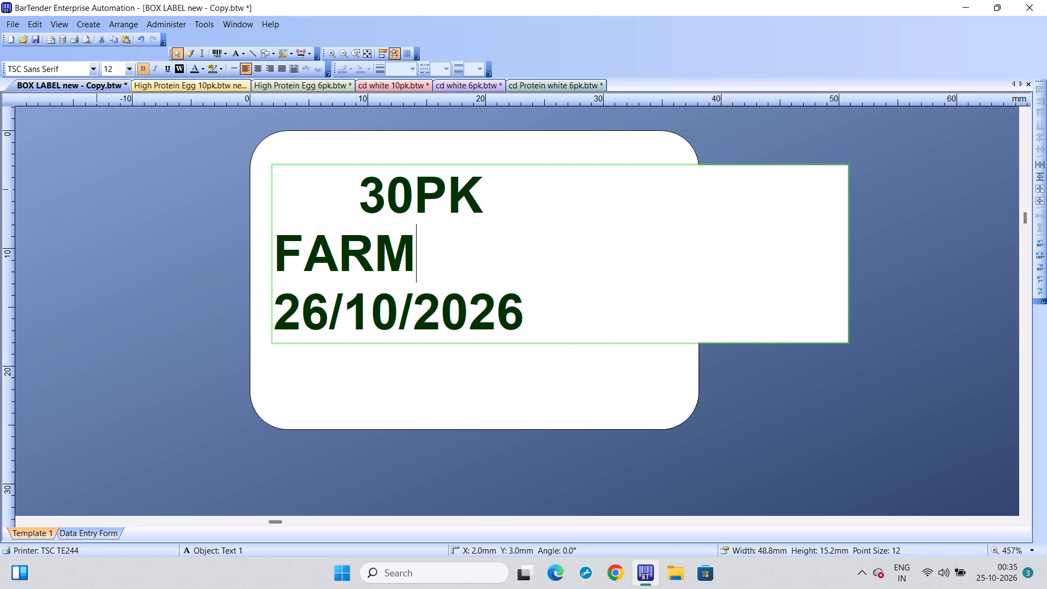
key("space")
type("WHITE")
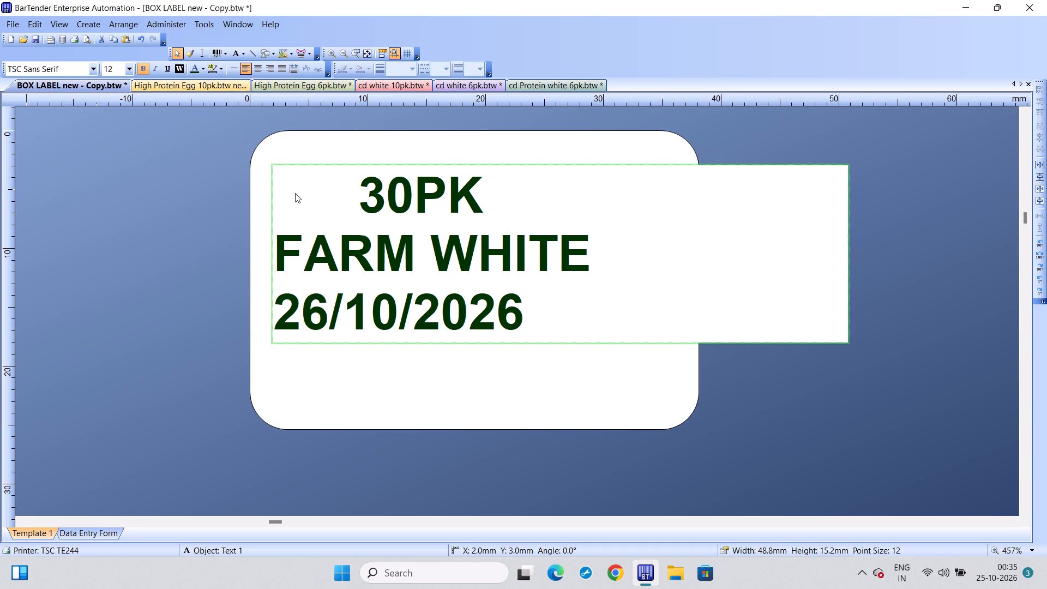
Re-enter 30PK on the label's first line with a smaller indent, without a space between 30 and PK.
left_click(529, 204)
key("BackSpace")
key("BackSpace")
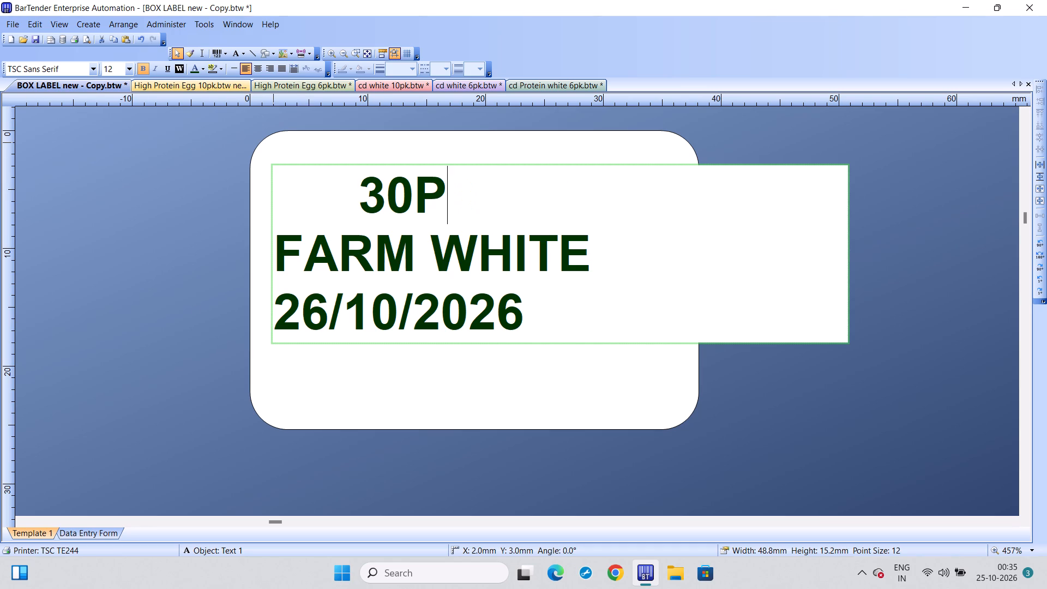
key("BackSpace")
key("BackSpace")
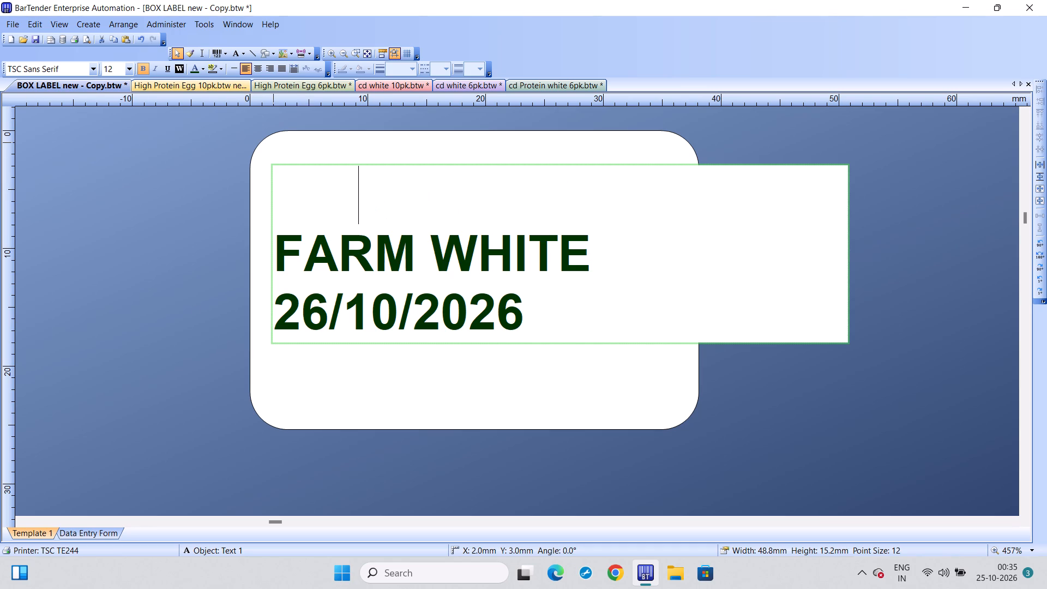
key("BackSpace")
key("BackSpace")
key("BackSpace")
key("BackSpace")
type("30")
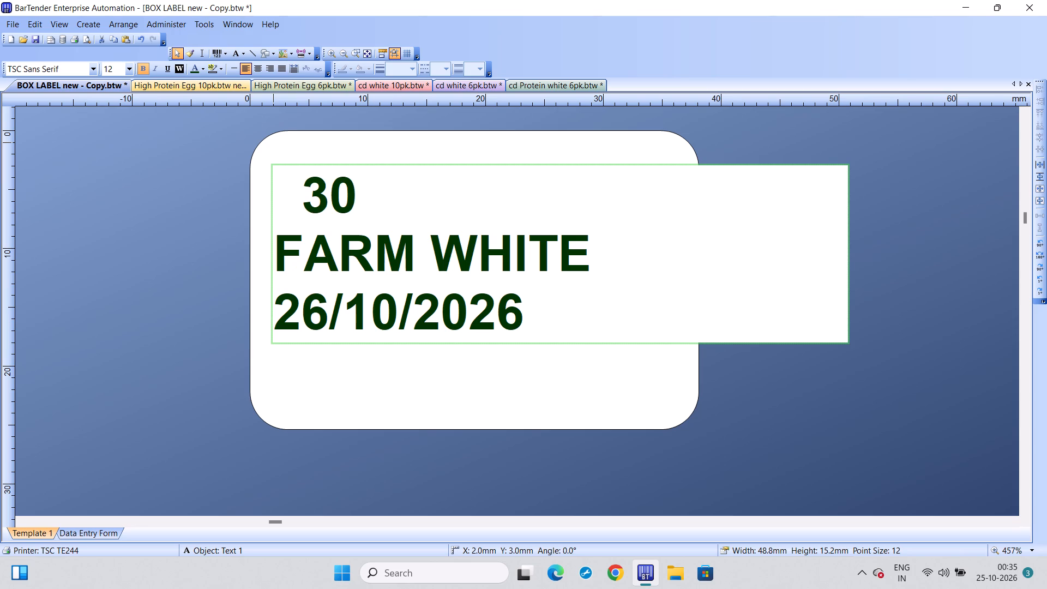
key("space")
key("p")
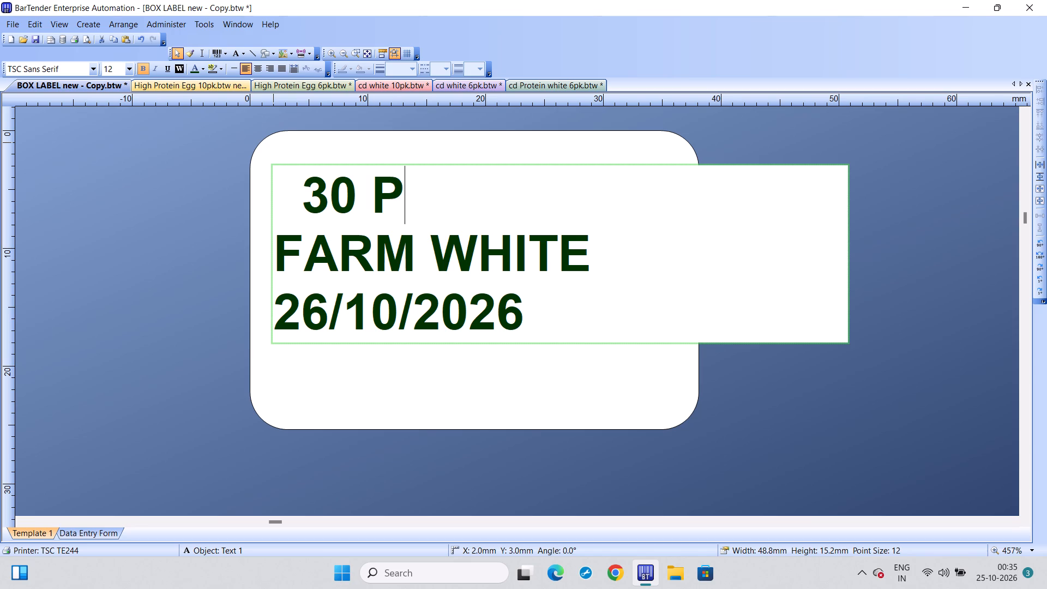
key("k")
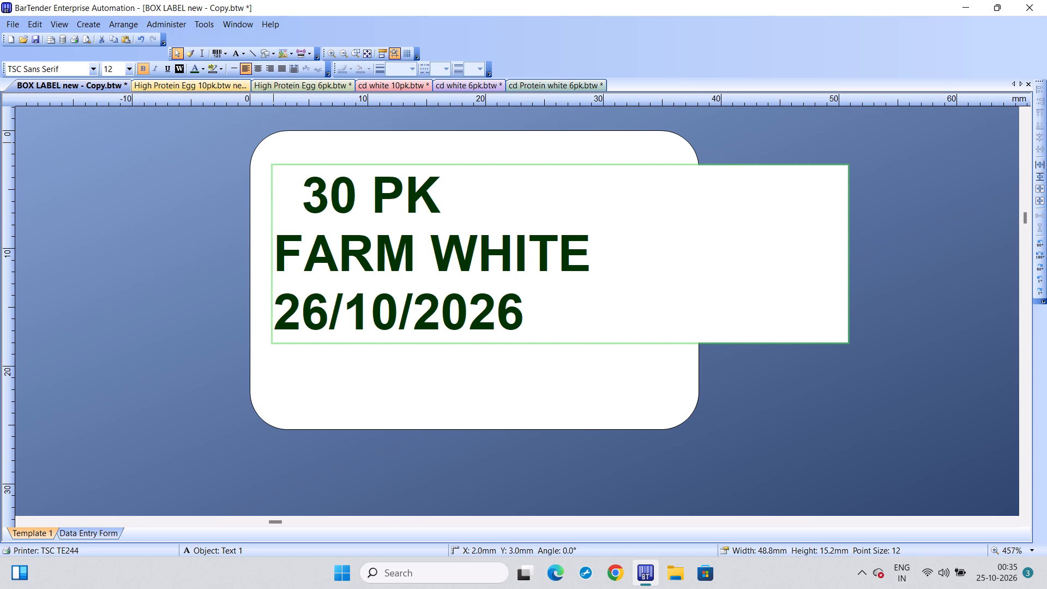
key("space")
left_click(369, 199)
key("BackSpace")
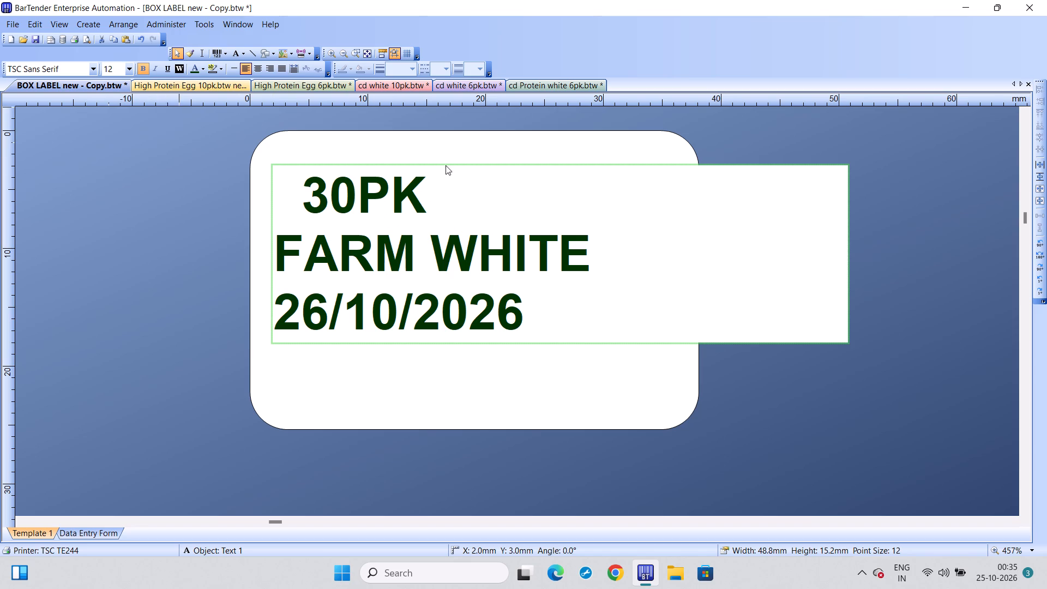
Add A.1 after 30PK on the label's first line and finish editing the text.
left_click(447, 209)
key("space")
key("BackSpace")
key("a")
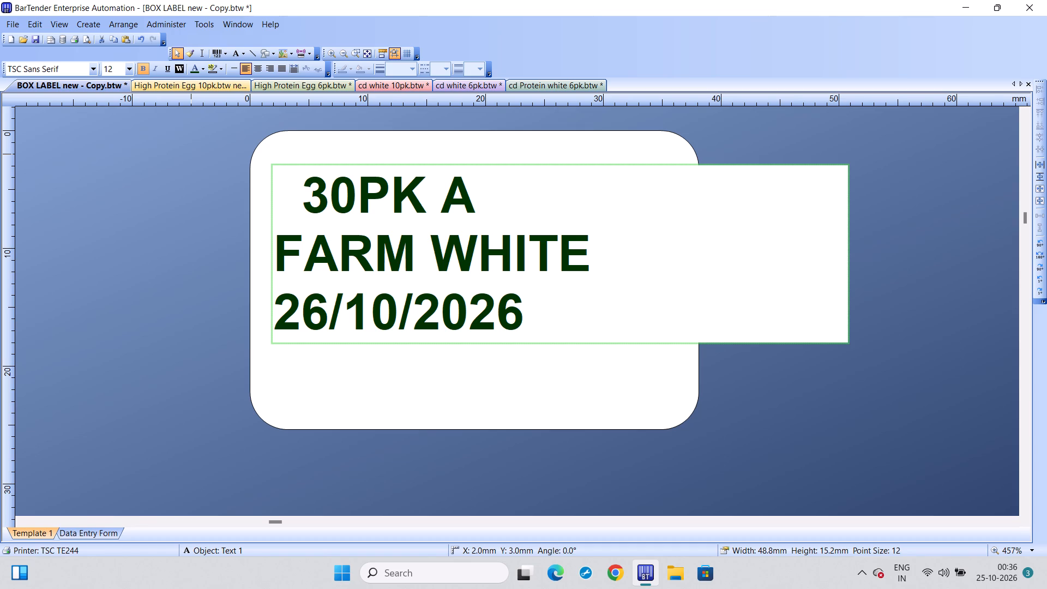
key("period")
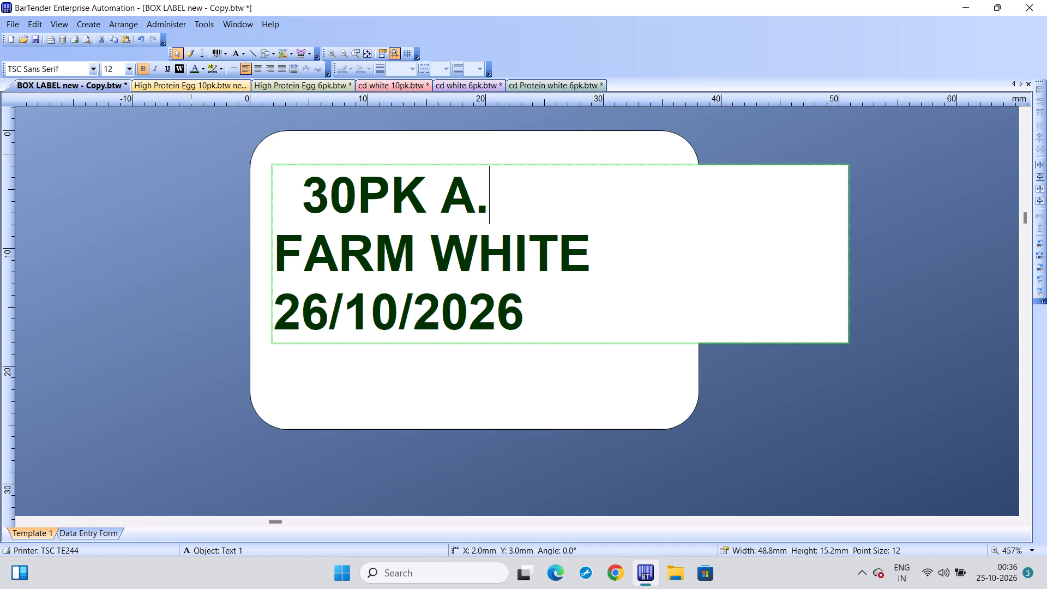
key("1")
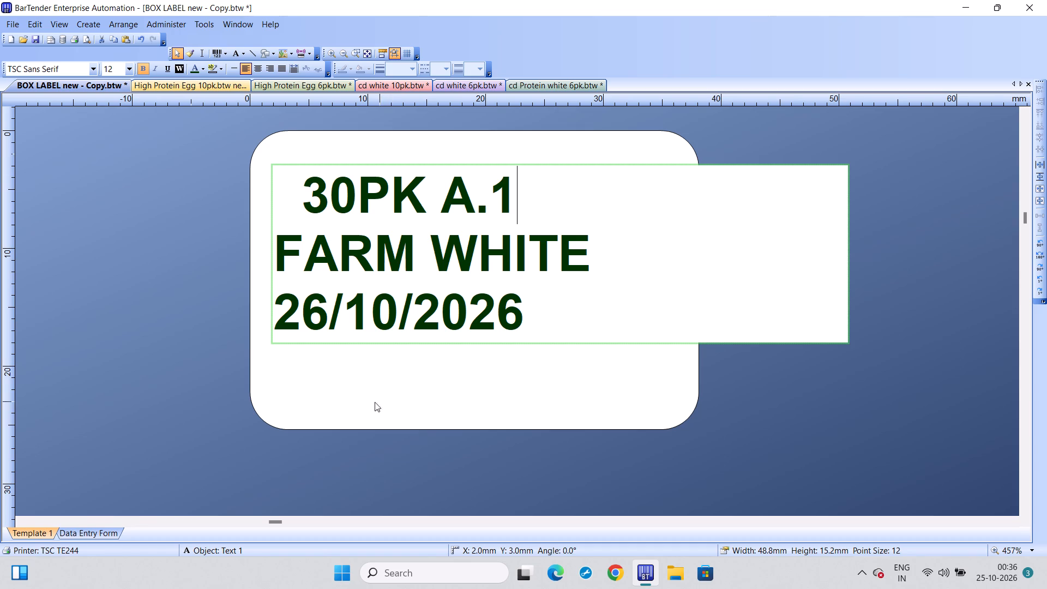
left_click(404, 400)
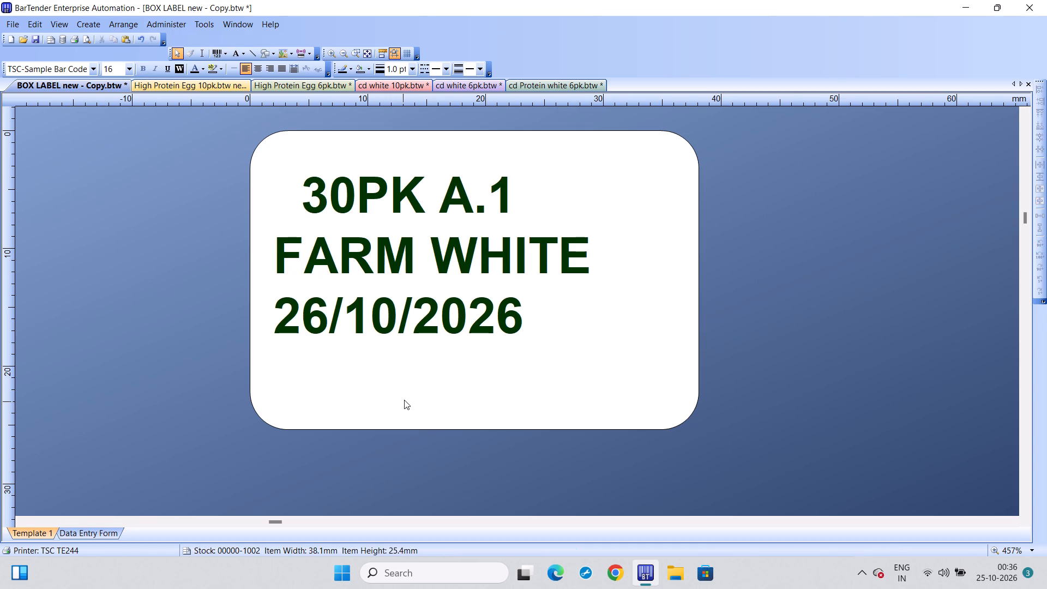
Print 5 copies of the box label on the TSC TE244 printer.
key("ctrl+p")
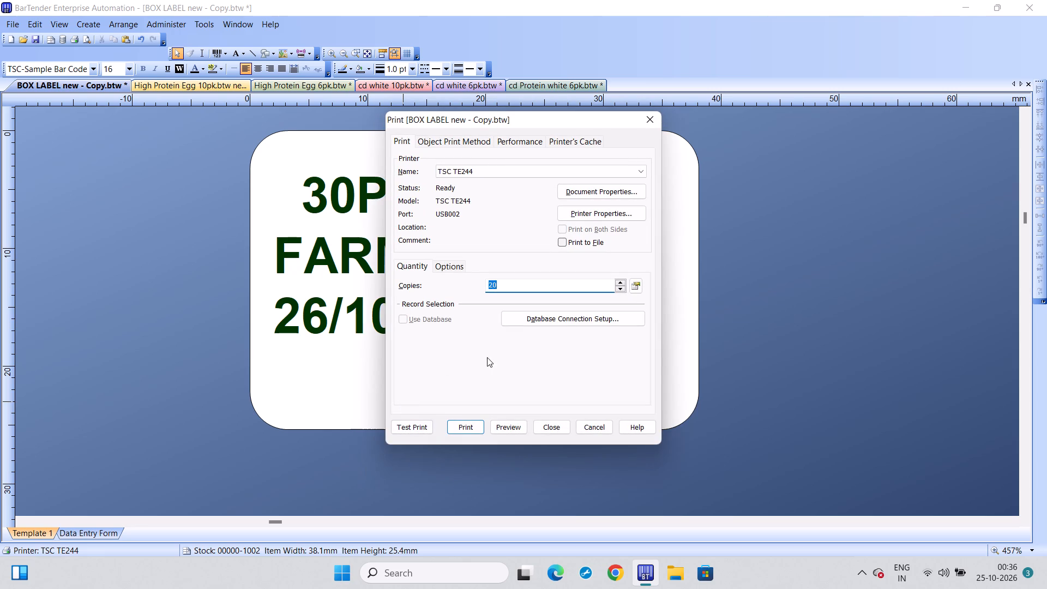
left_click(516, 291)
key("BackSpace")
key("BackSpace")
key("5")
key("Return")
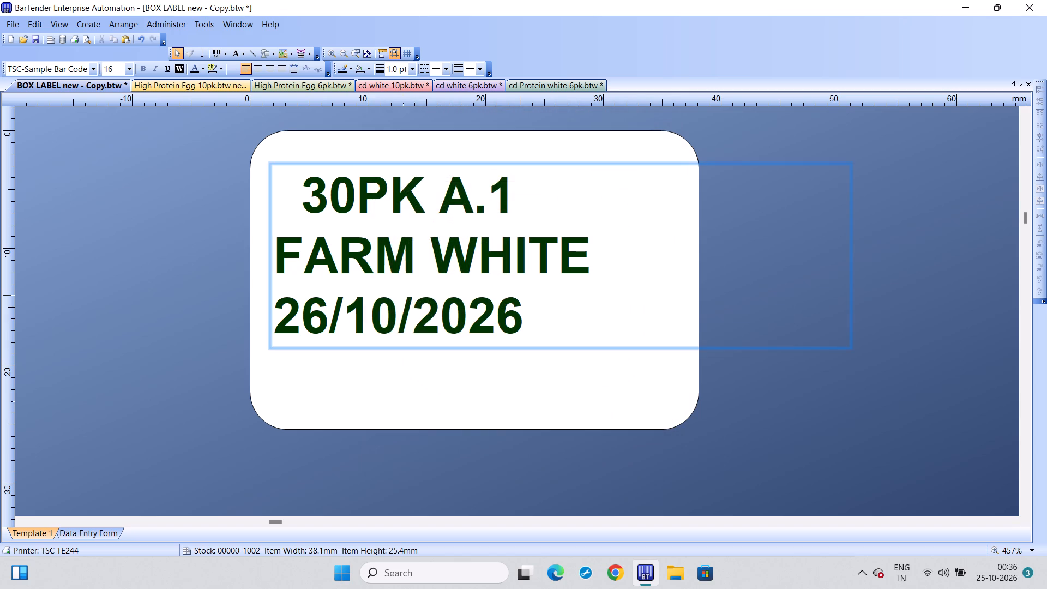
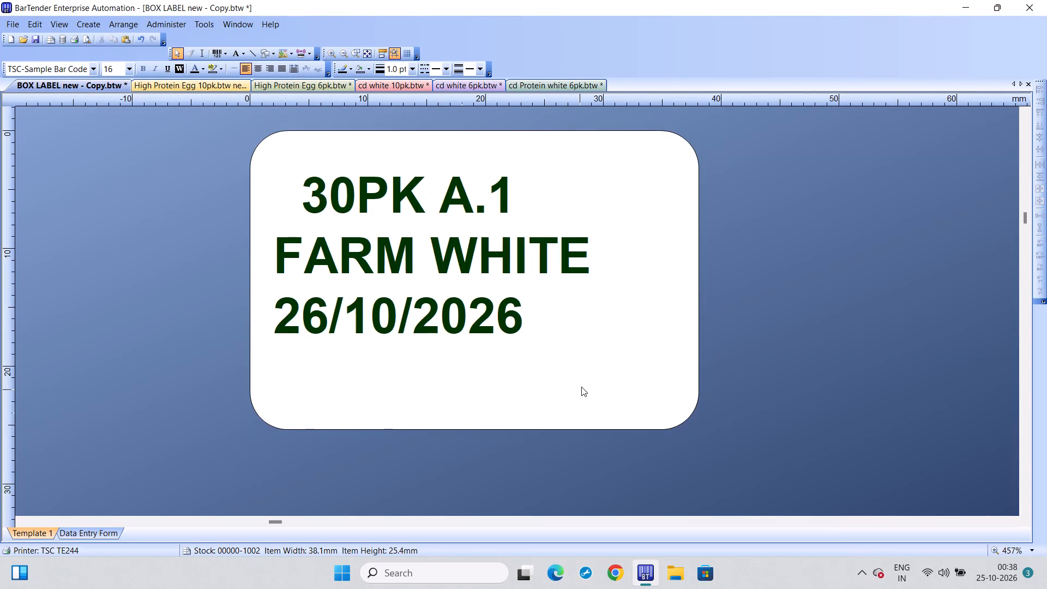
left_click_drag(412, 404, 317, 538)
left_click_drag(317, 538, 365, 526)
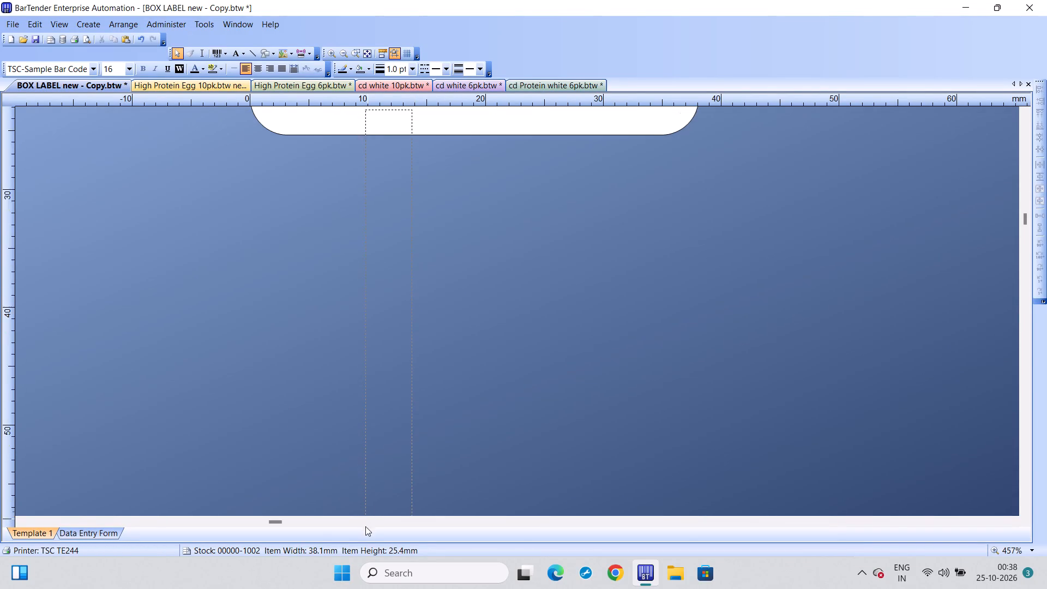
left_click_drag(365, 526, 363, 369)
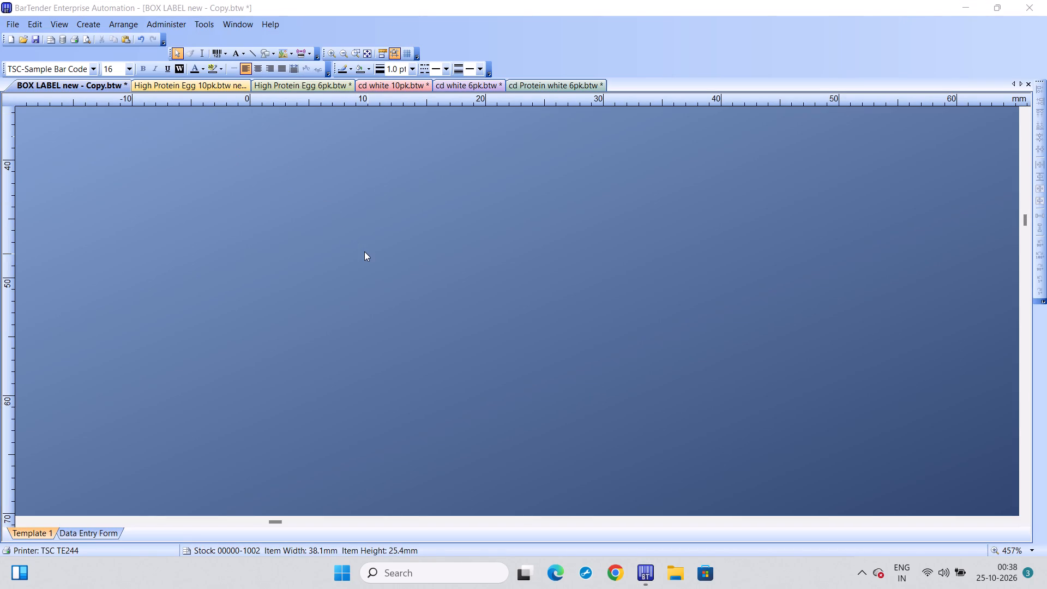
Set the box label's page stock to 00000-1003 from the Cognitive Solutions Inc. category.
triple_click(437, 246)
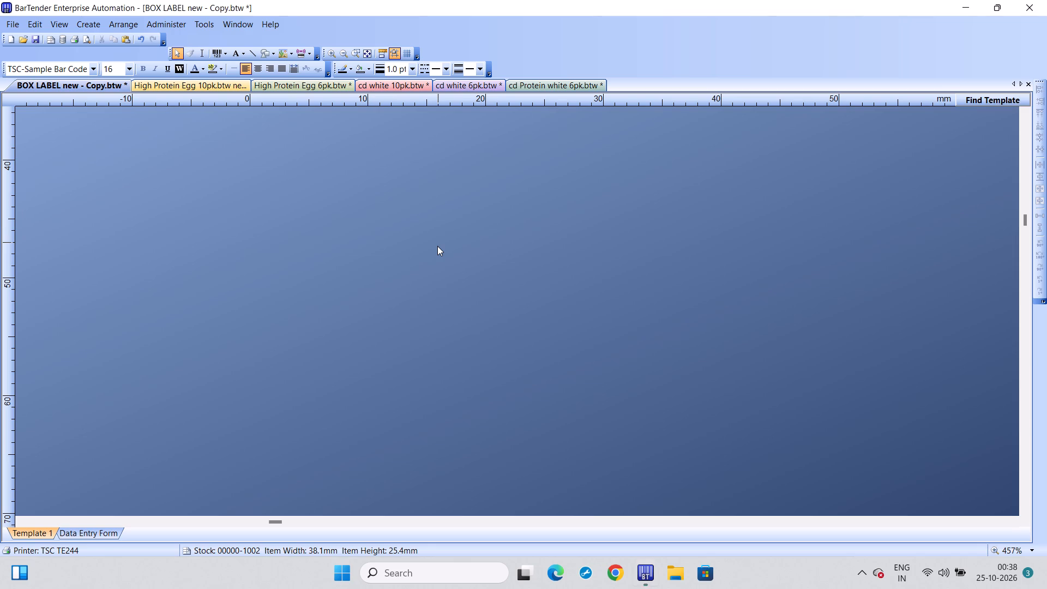
double_click(437, 246)
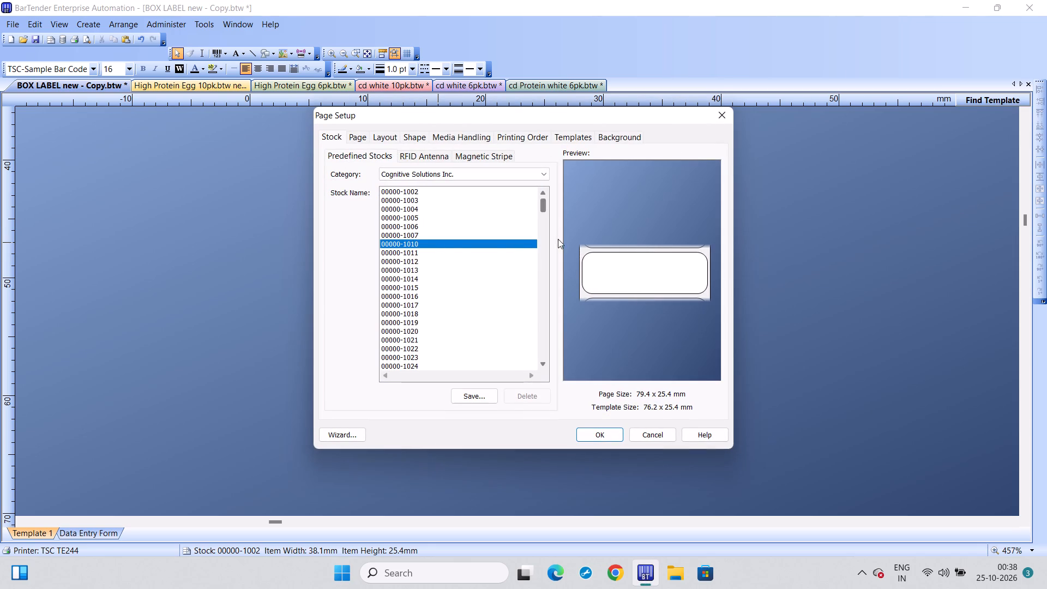
left_click(439, 233)
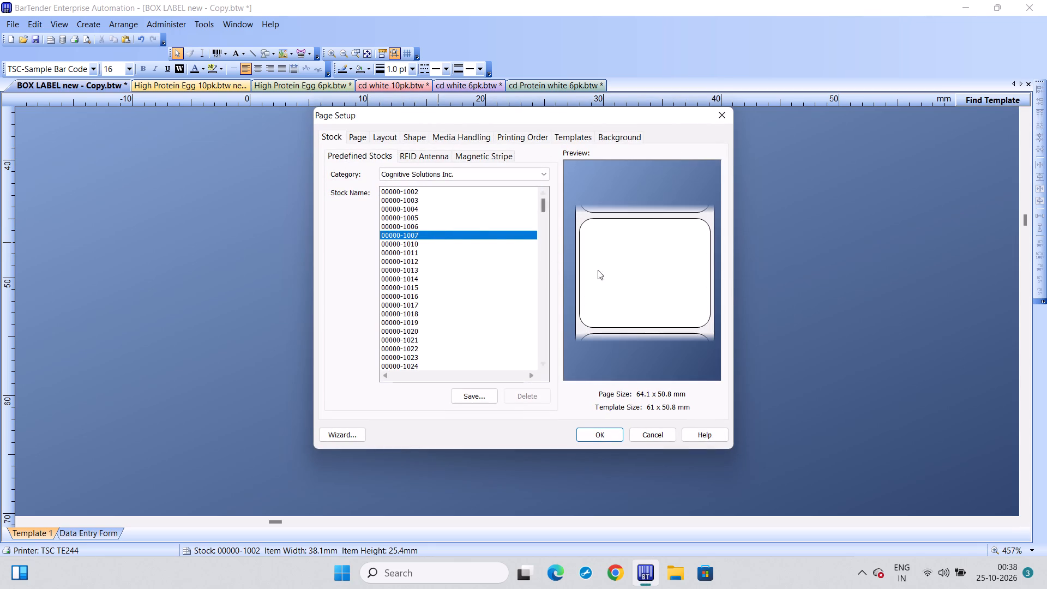
left_click(444, 226)
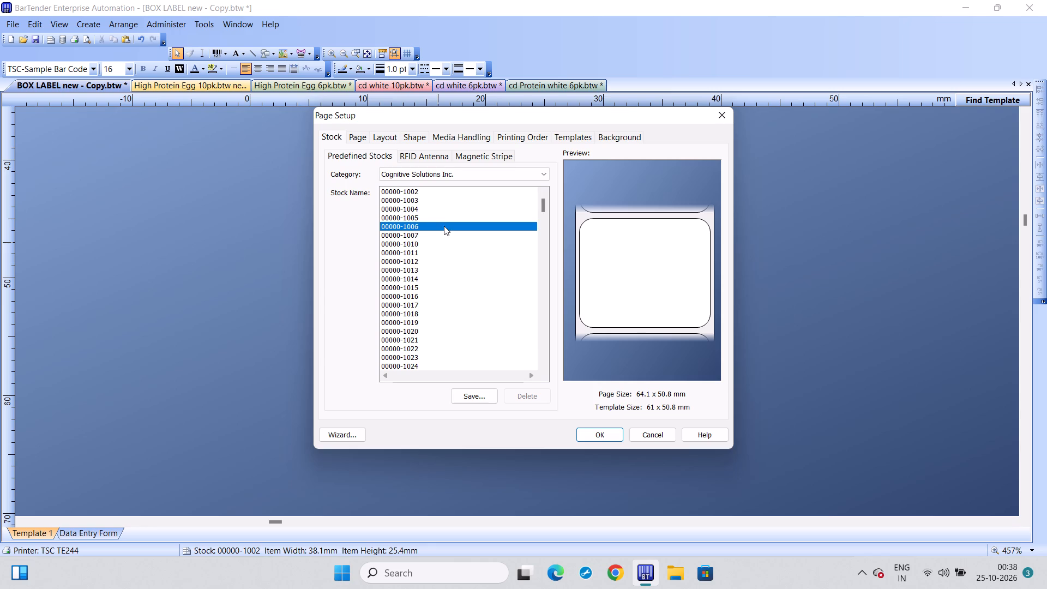
left_click(439, 200)
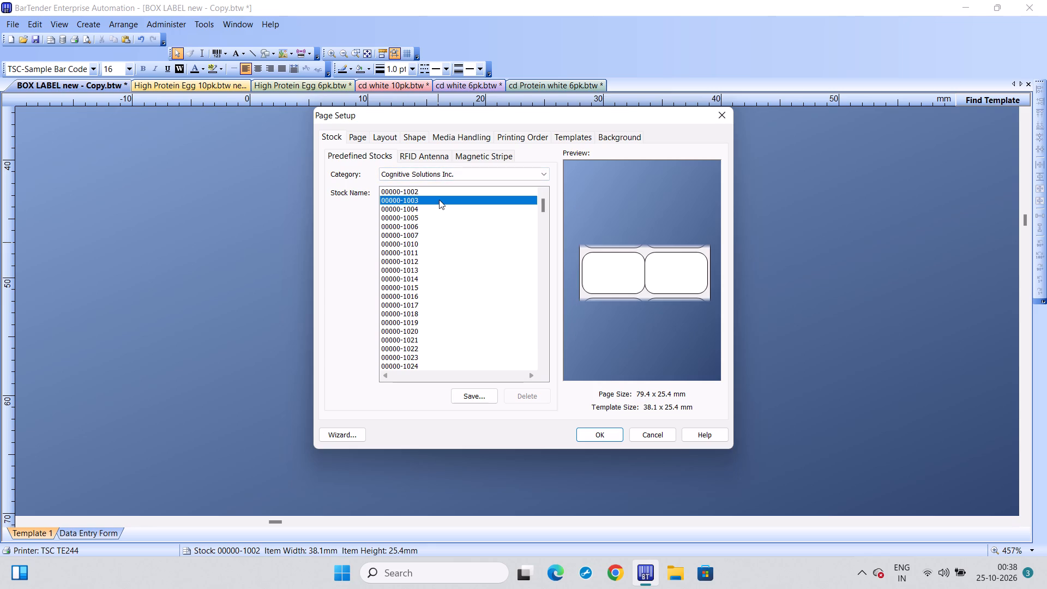
left_click(590, 277)
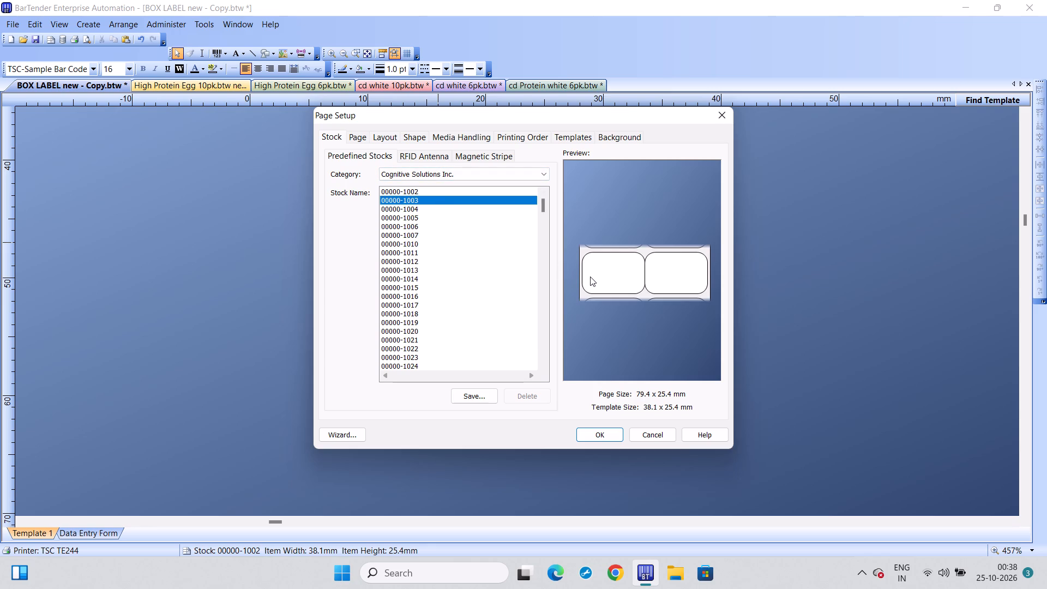
left_click(590, 277)
left_click(616, 276)
left_click(616, 277)
left_click_drag(616, 277, 592, 434)
left_click(592, 434)
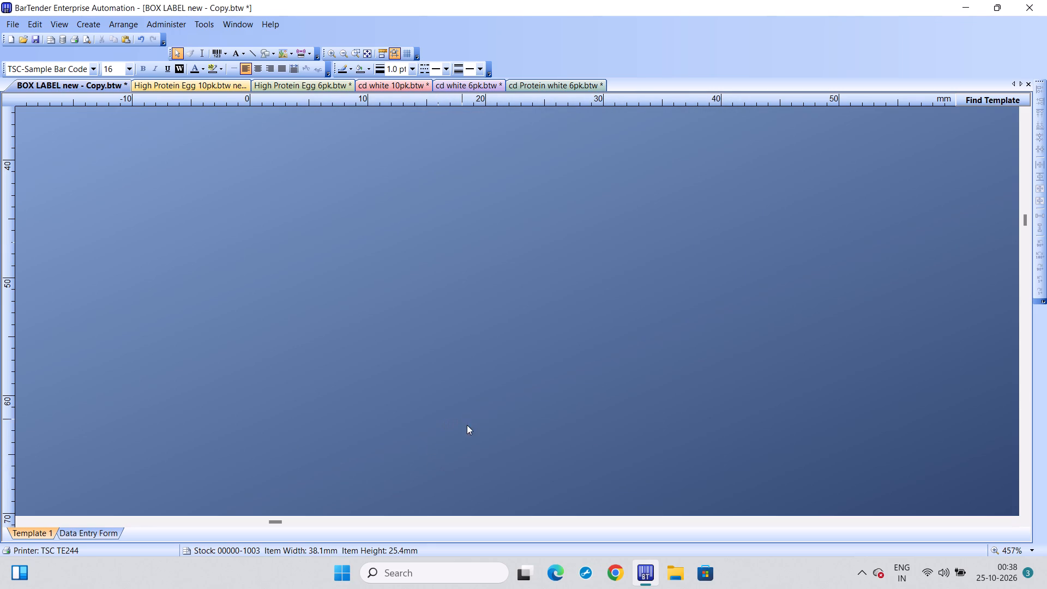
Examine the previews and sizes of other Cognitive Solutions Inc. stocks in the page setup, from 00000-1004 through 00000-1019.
triple_click(516, 393)
double_click(516, 393)
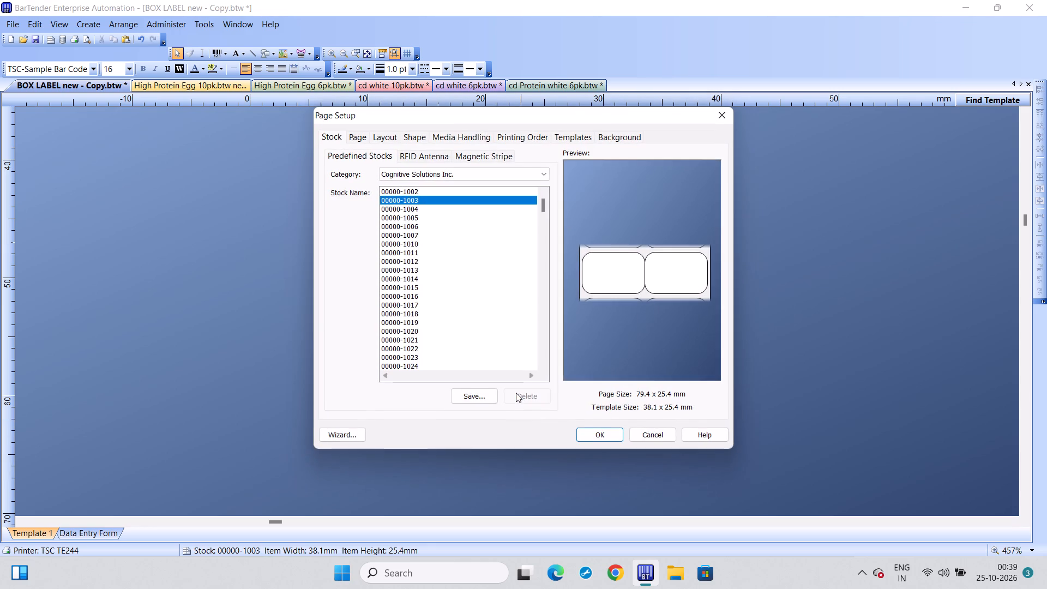
left_click(419, 214)
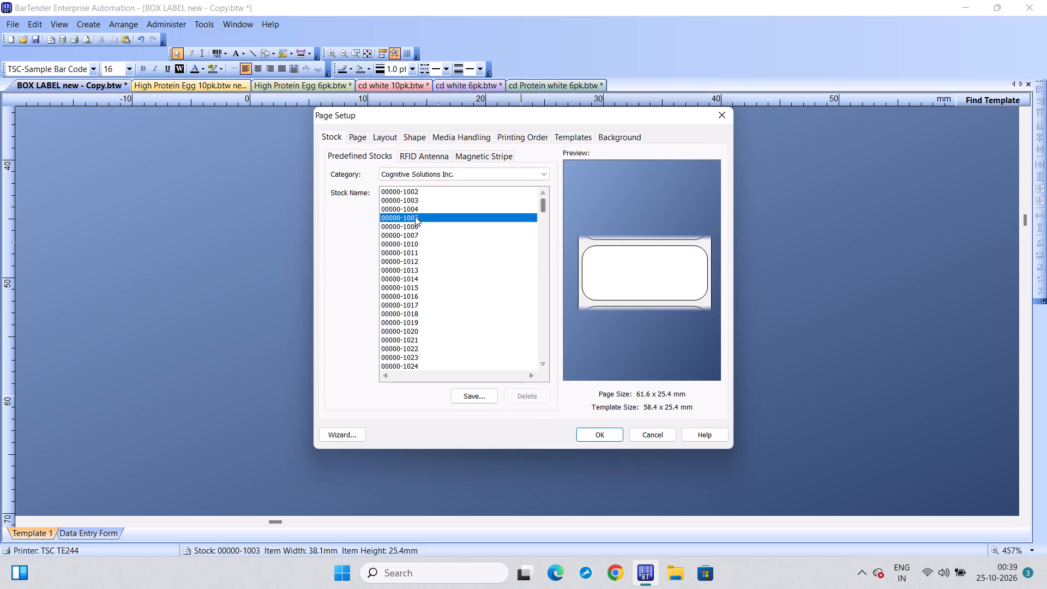
left_click(419, 206)
left_click(419, 206)
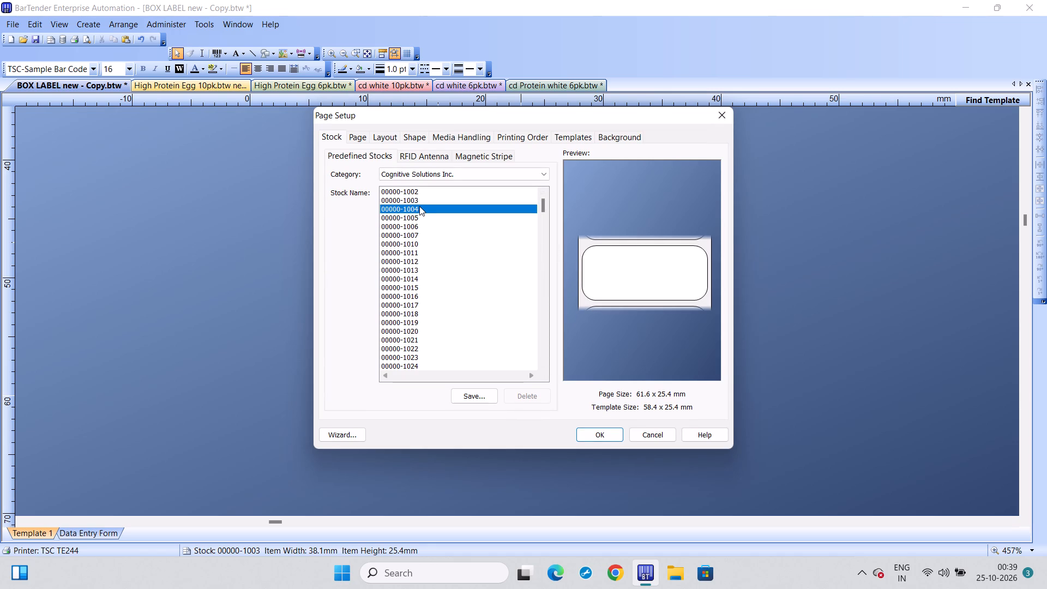
left_click(419, 215)
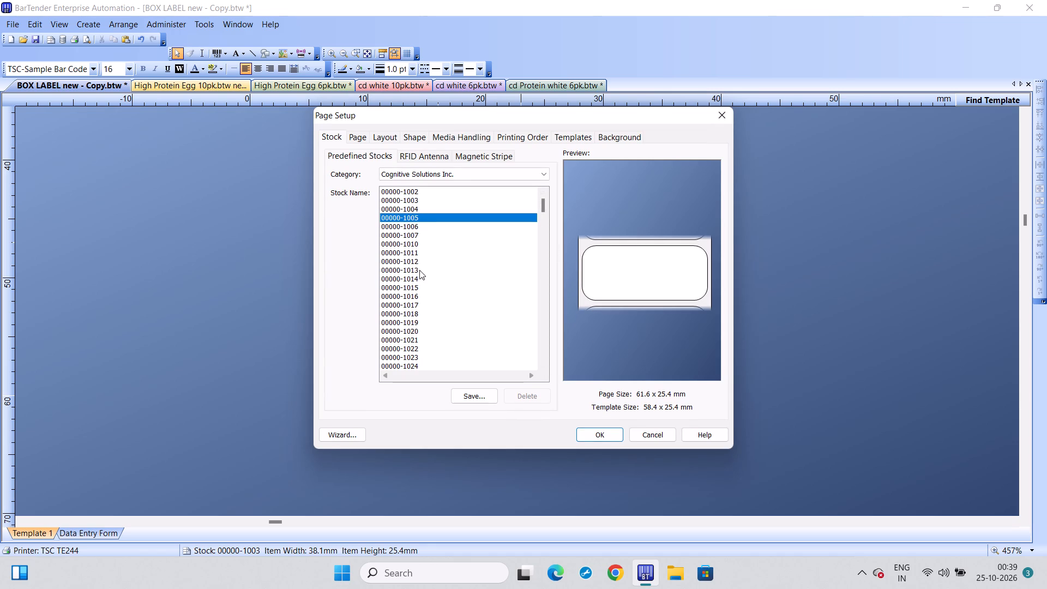
left_click(419, 263)
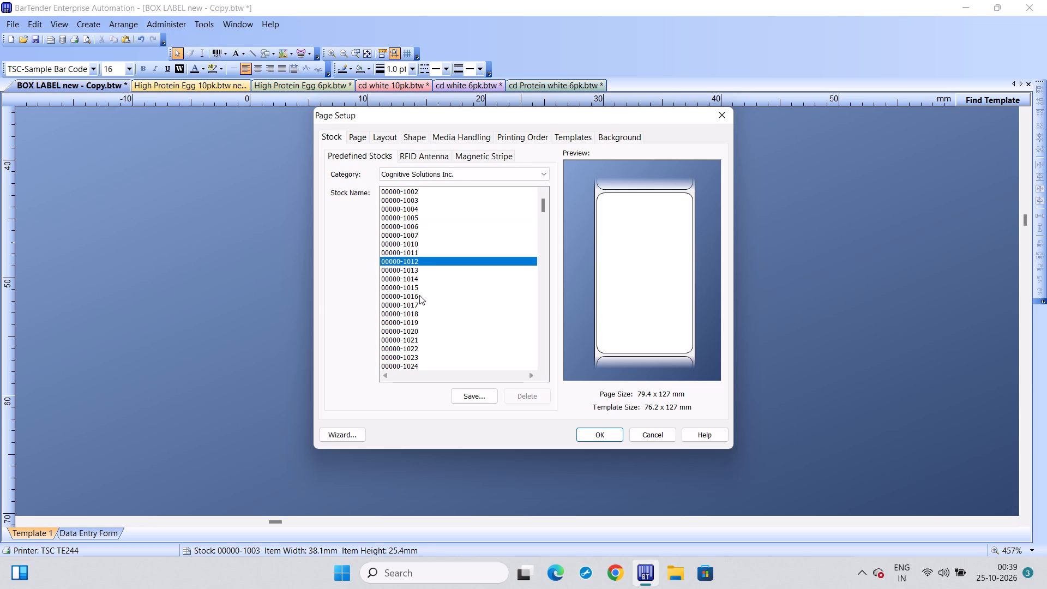
left_click(419, 295)
left_click(420, 324)
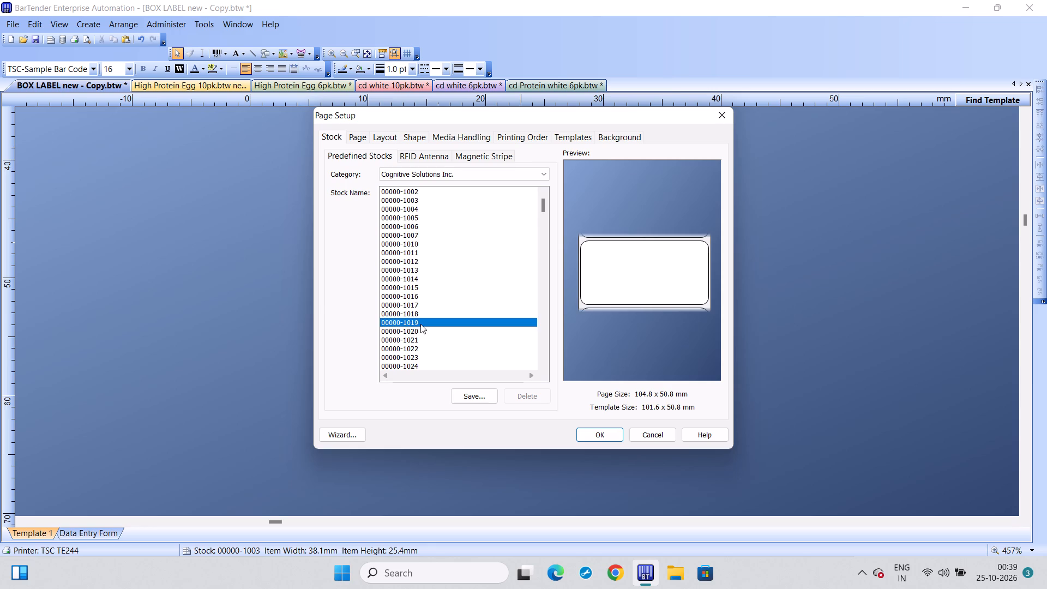
left_click(617, 297)
left_click(617, 297)
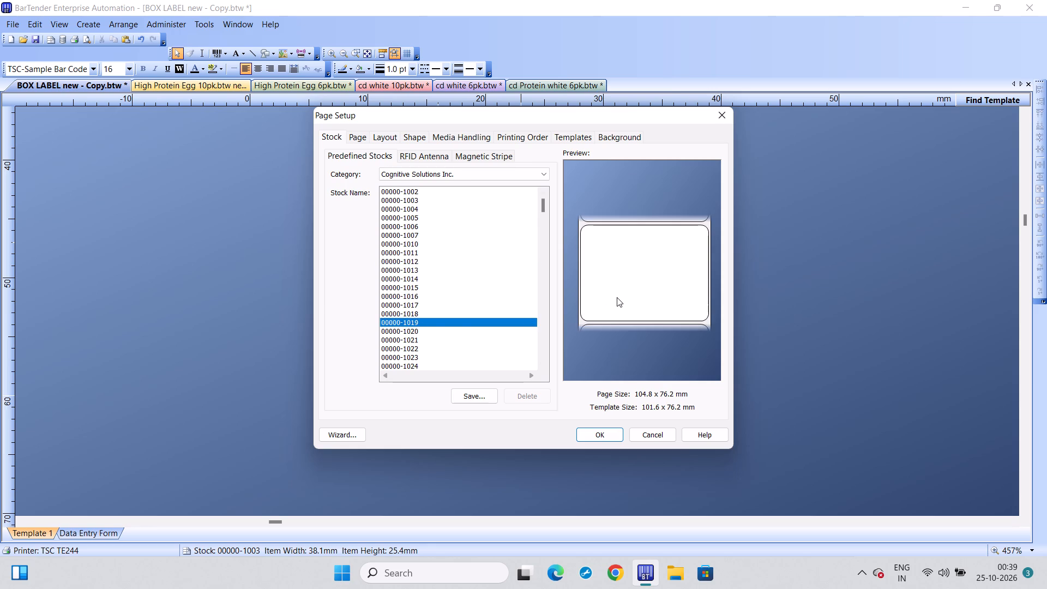
left_click(617, 297)
triple_click(617, 297)
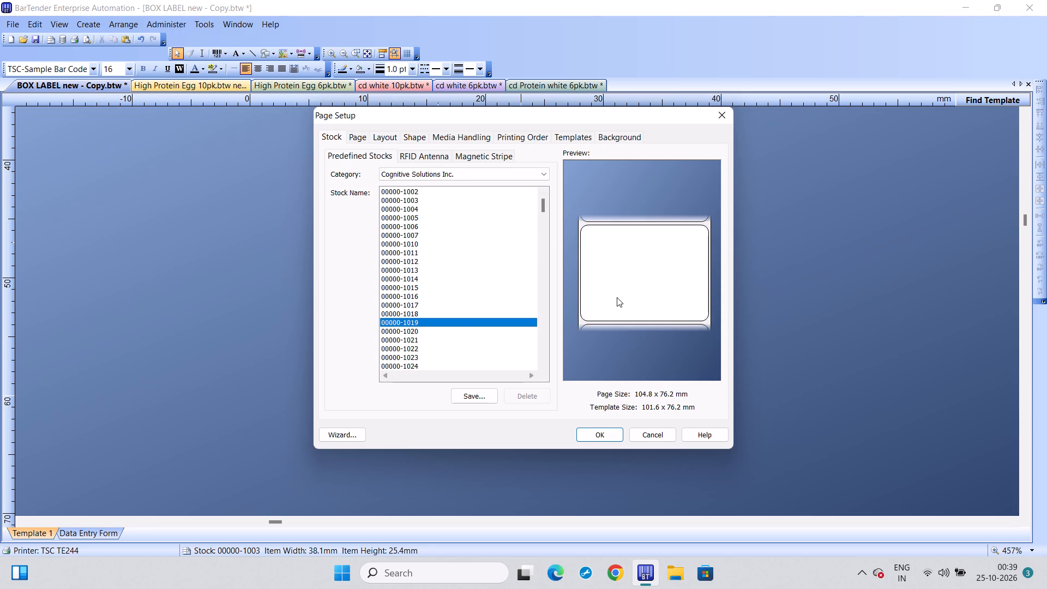
double_click(617, 297)
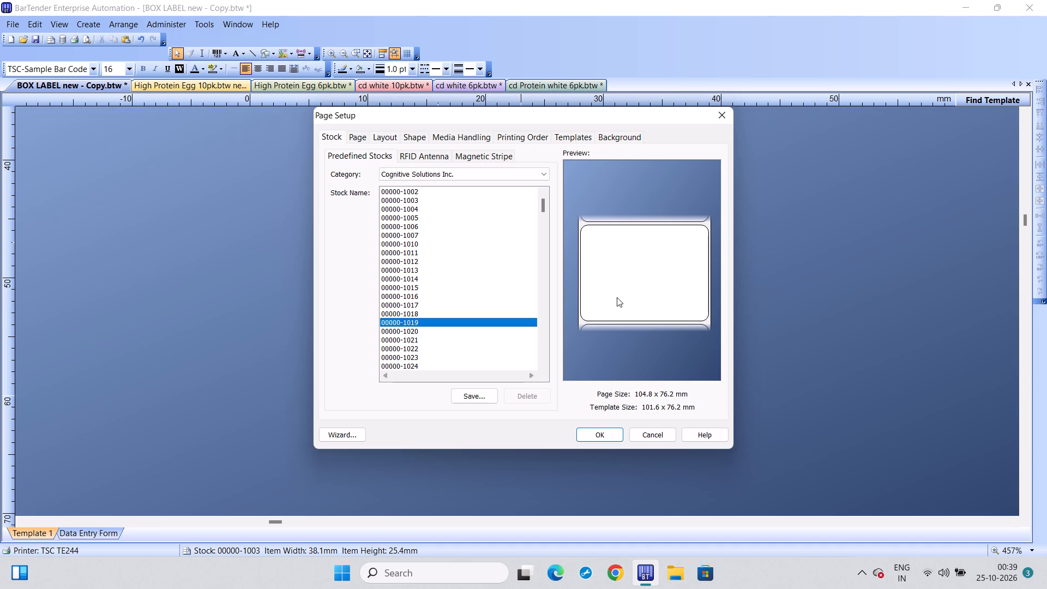
left_click(617, 297)
triple_click(617, 297)
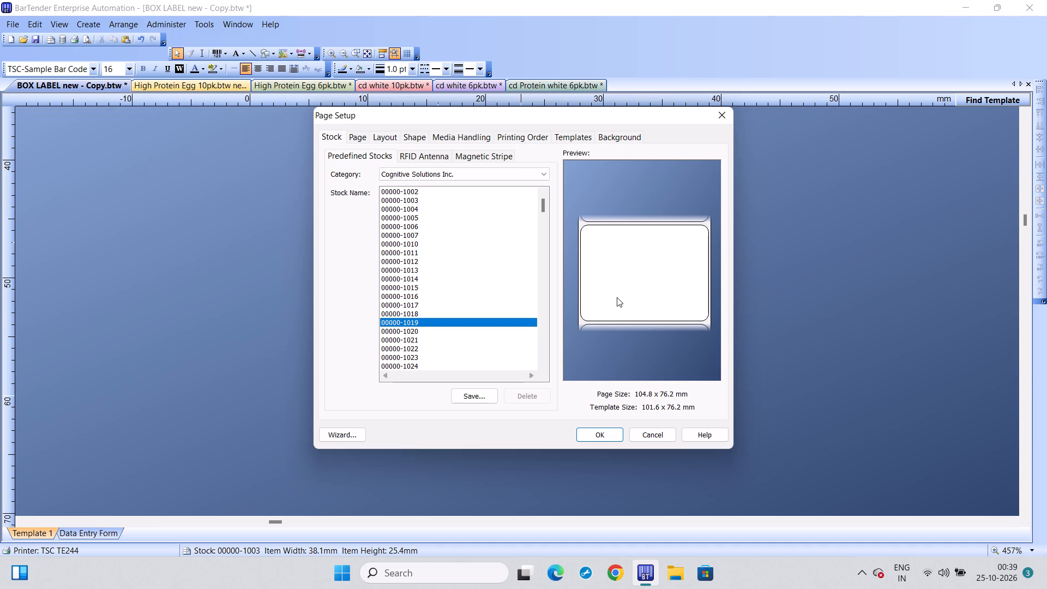
left_click(617, 297)
left_click_drag(617, 297, 655, 419)
left_click_drag(655, 419, 448, 388)
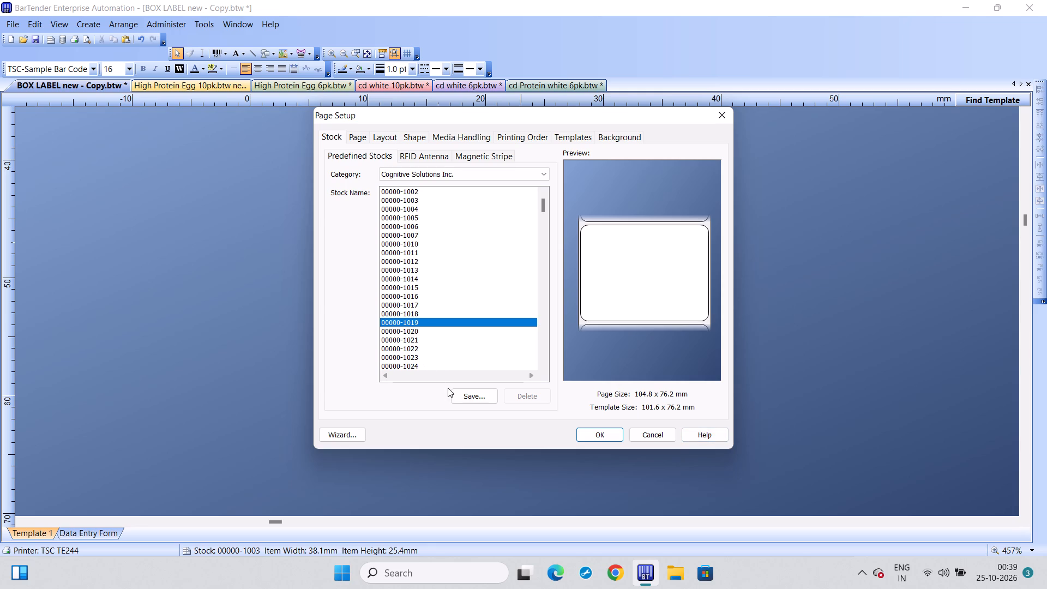
left_click_drag(448, 388, 460, 393)
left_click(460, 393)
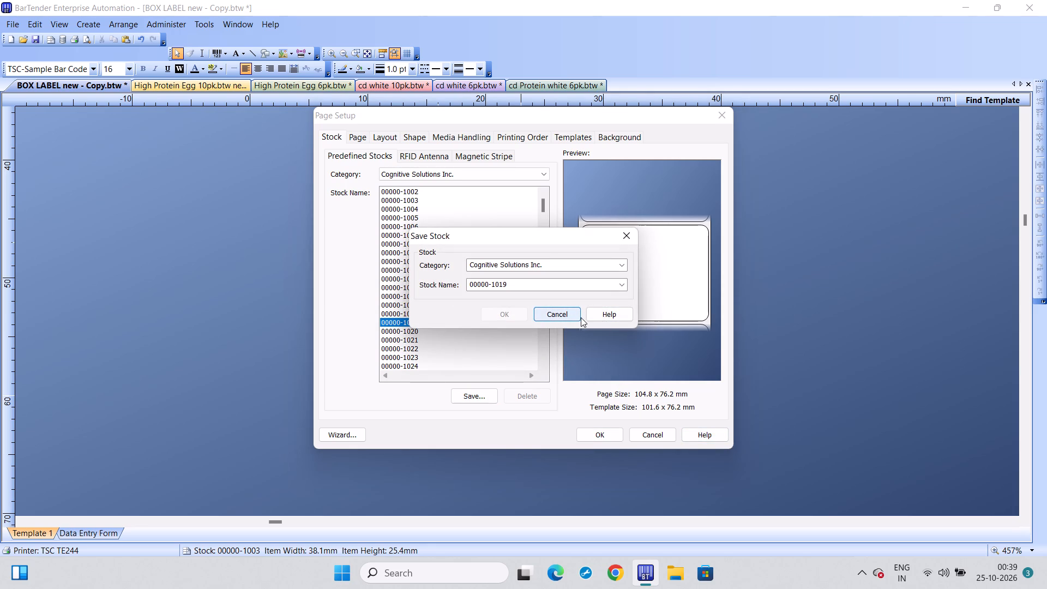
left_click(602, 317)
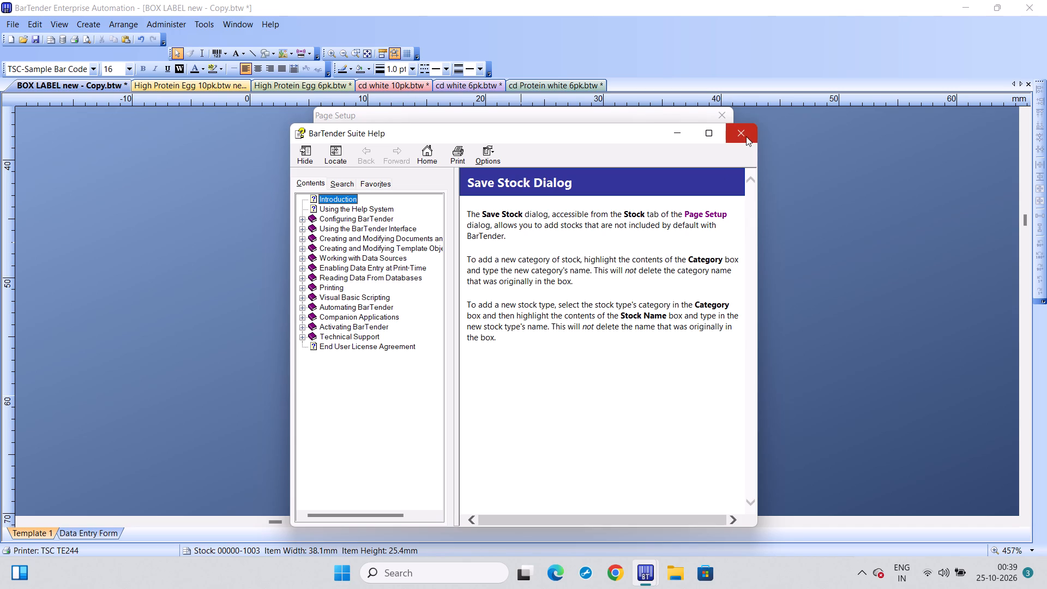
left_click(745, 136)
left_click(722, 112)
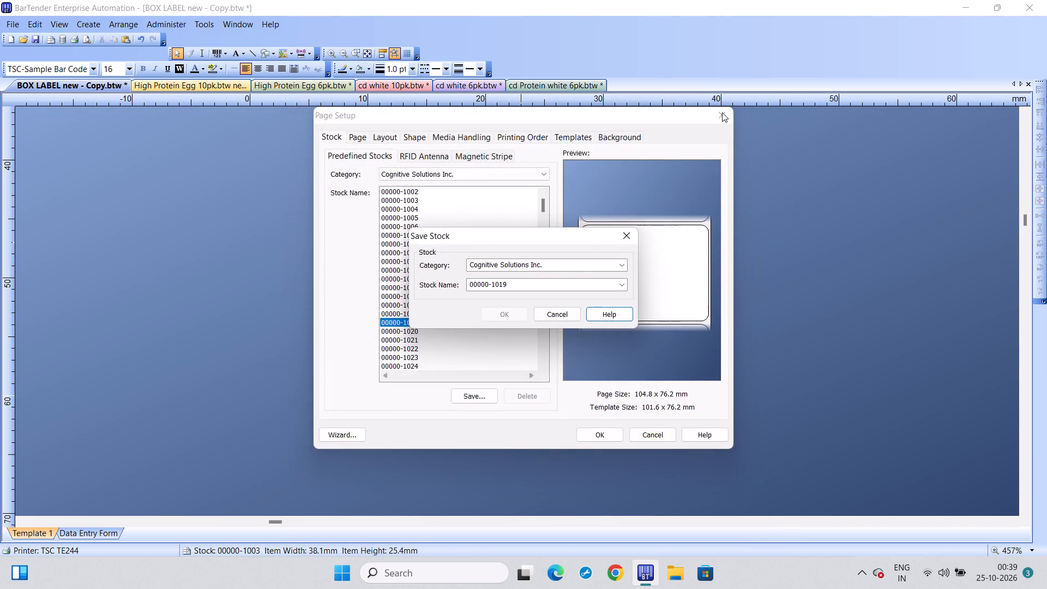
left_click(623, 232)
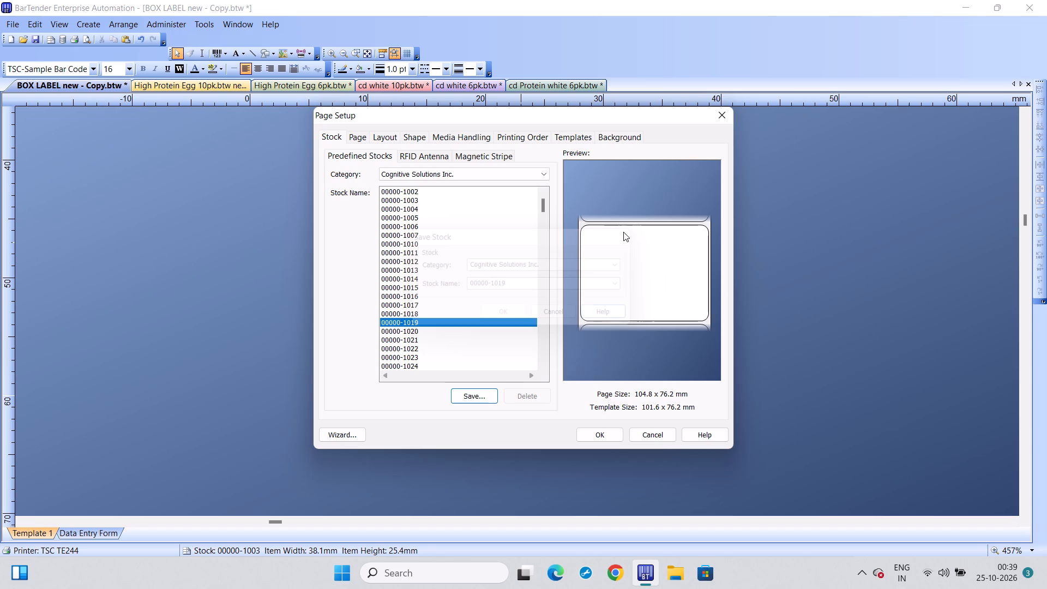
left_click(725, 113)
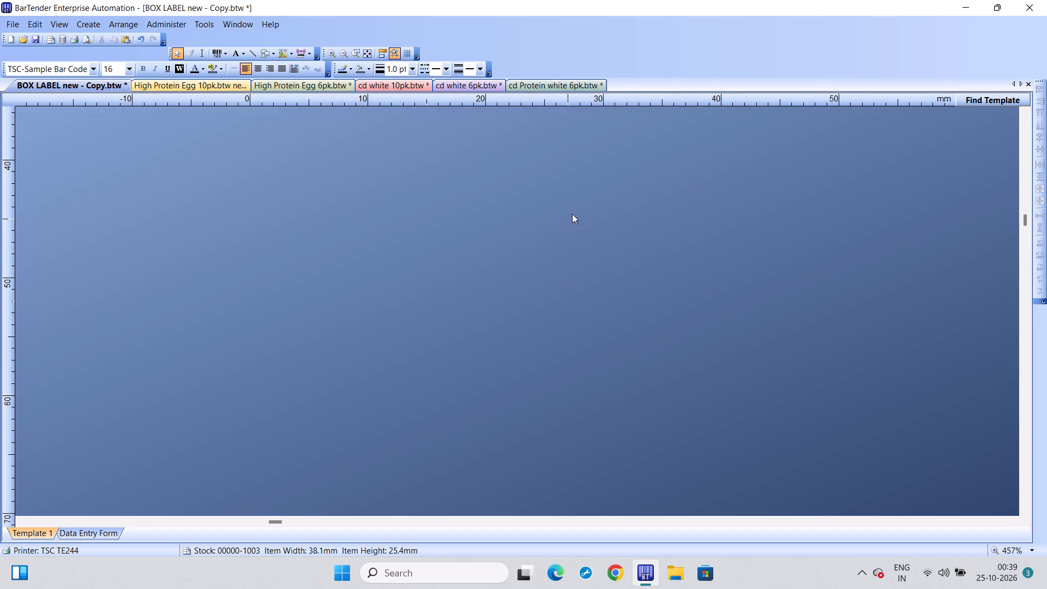
Look through the open High Protein Egg 10pk, High Protein Egg 6pk, cd white 6pk and cd Protein white 6pk label documents.
left_click(546, 196)
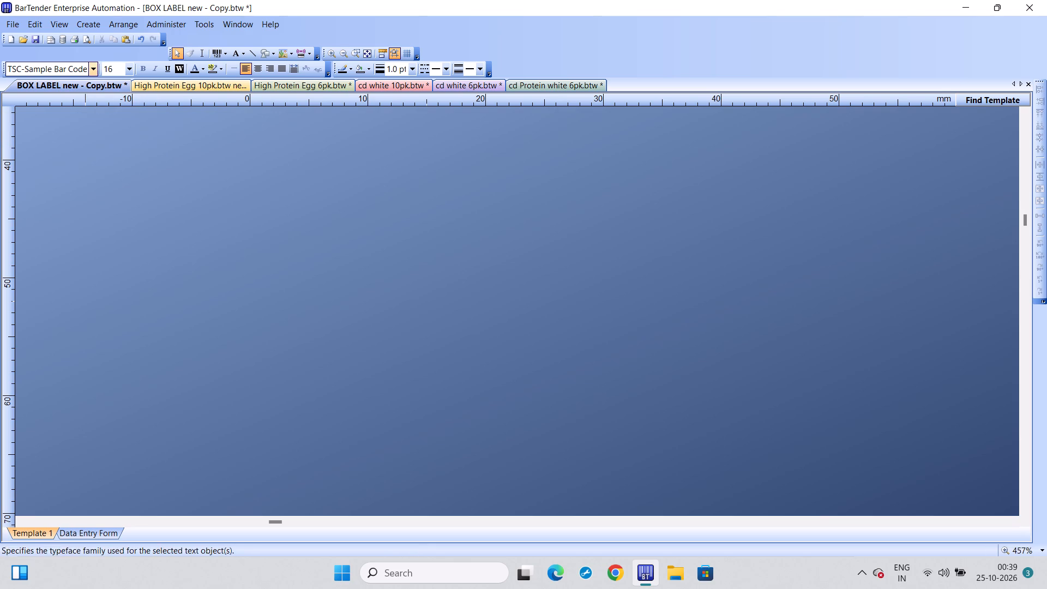
left_click(78, 88)
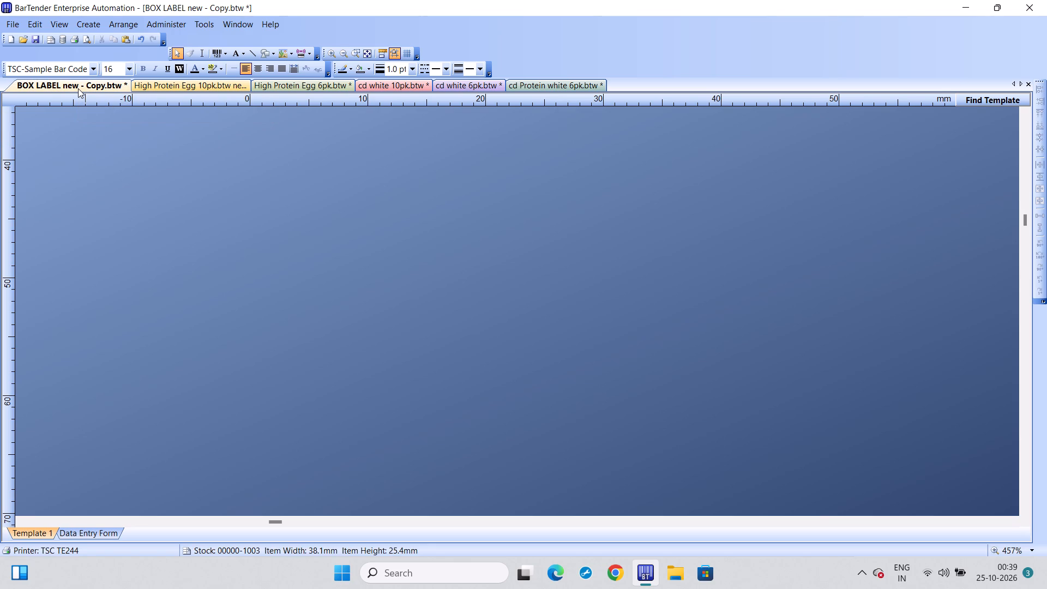
left_click(173, 86)
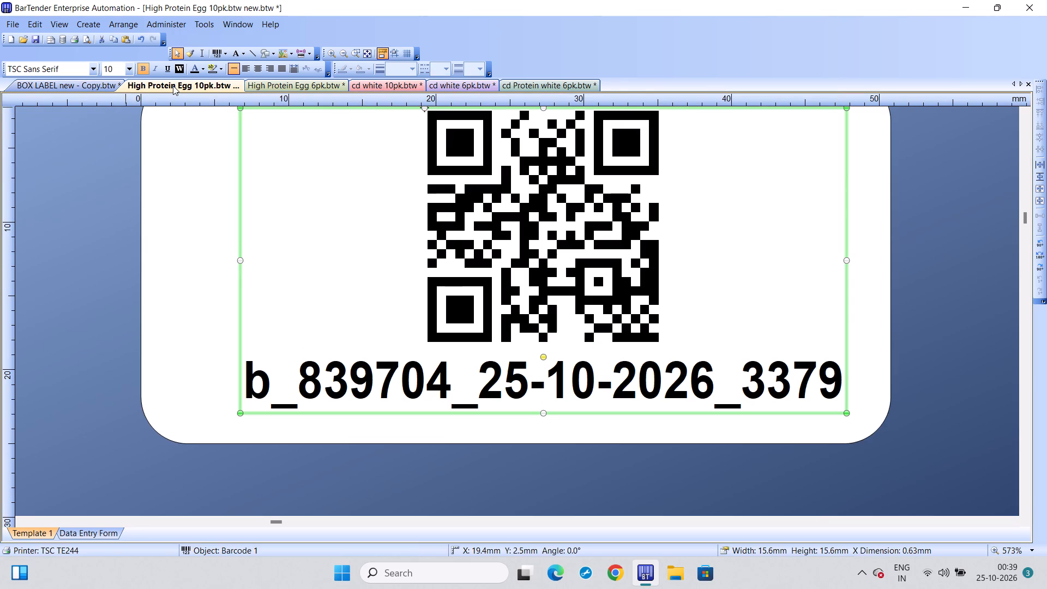
left_click(303, 89)
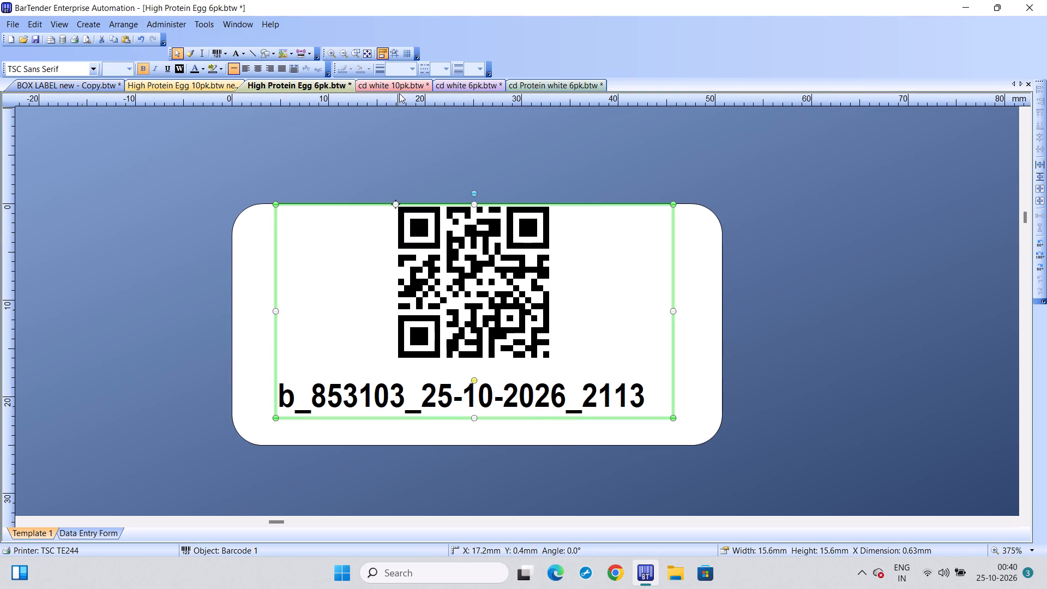
left_click(463, 83)
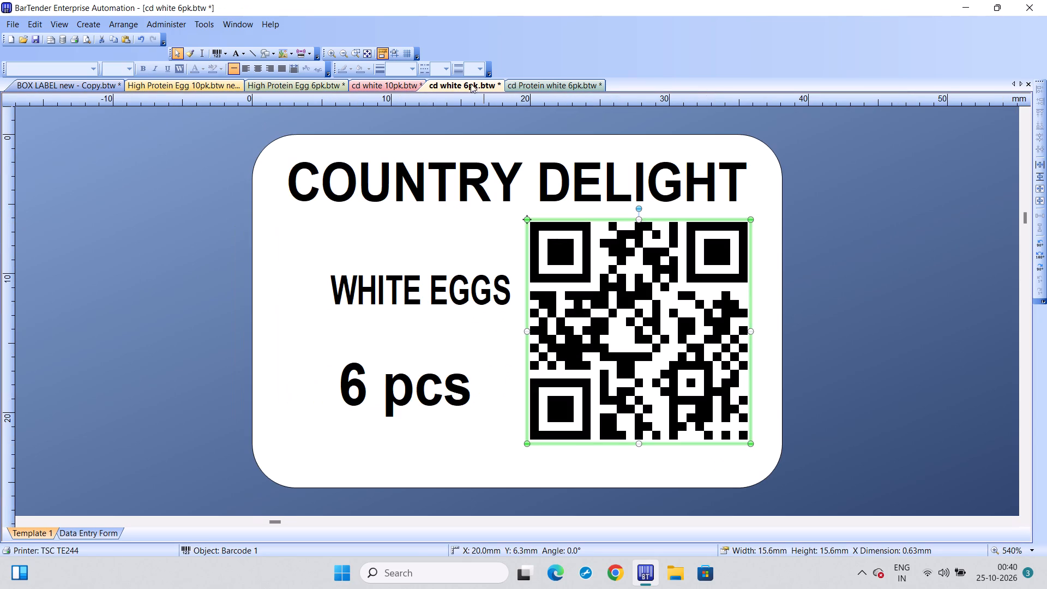
left_click(544, 89)
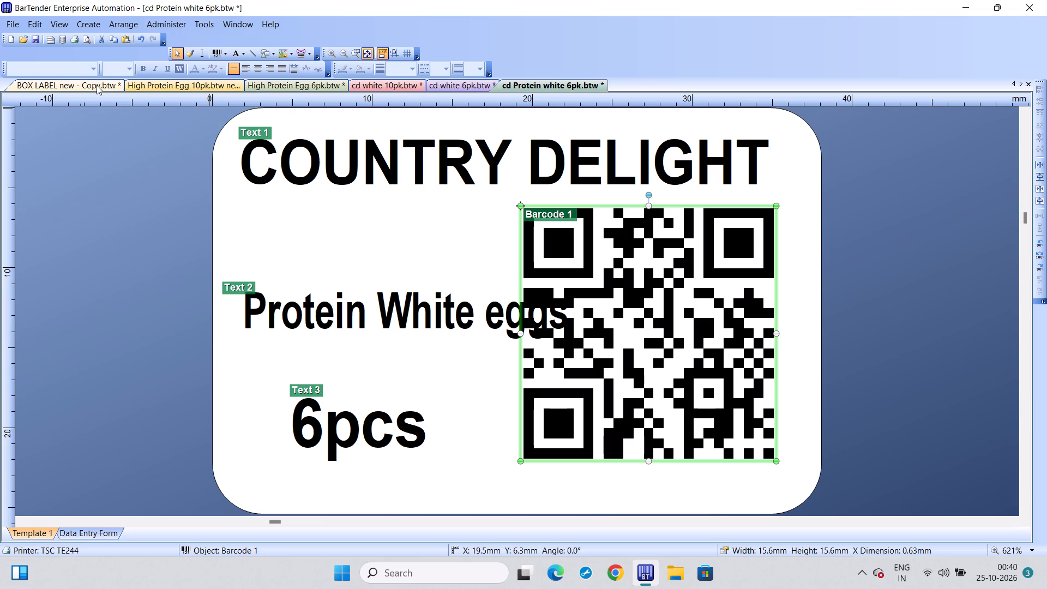
left_click(71, 66)
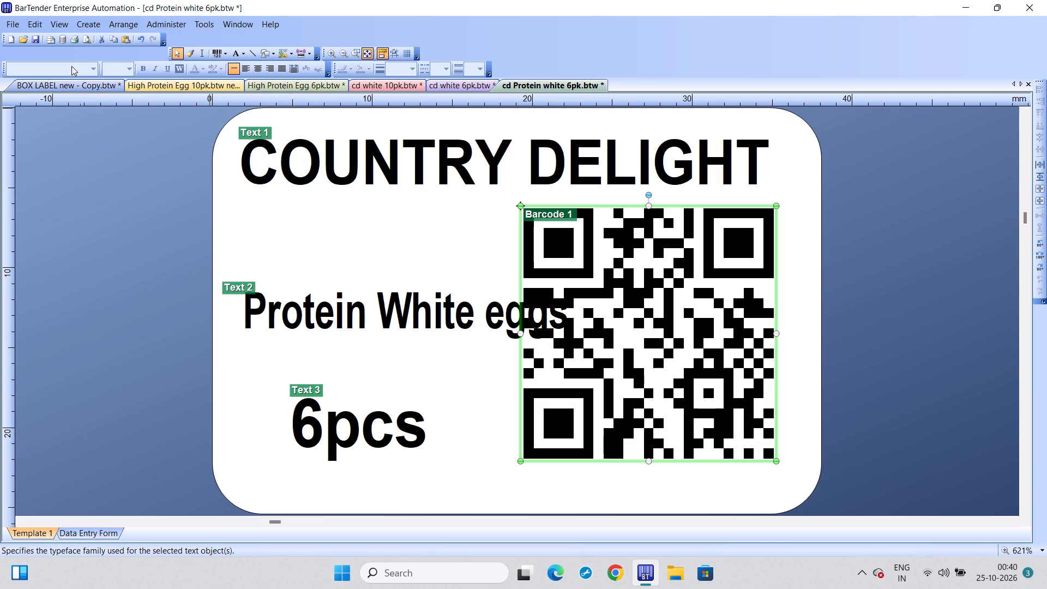
Return to the BOX LABEL new - Copy document and look over its template and data entry form views.
left_click(71, 66)
left_click(43, 73)
left_click(50, 87)
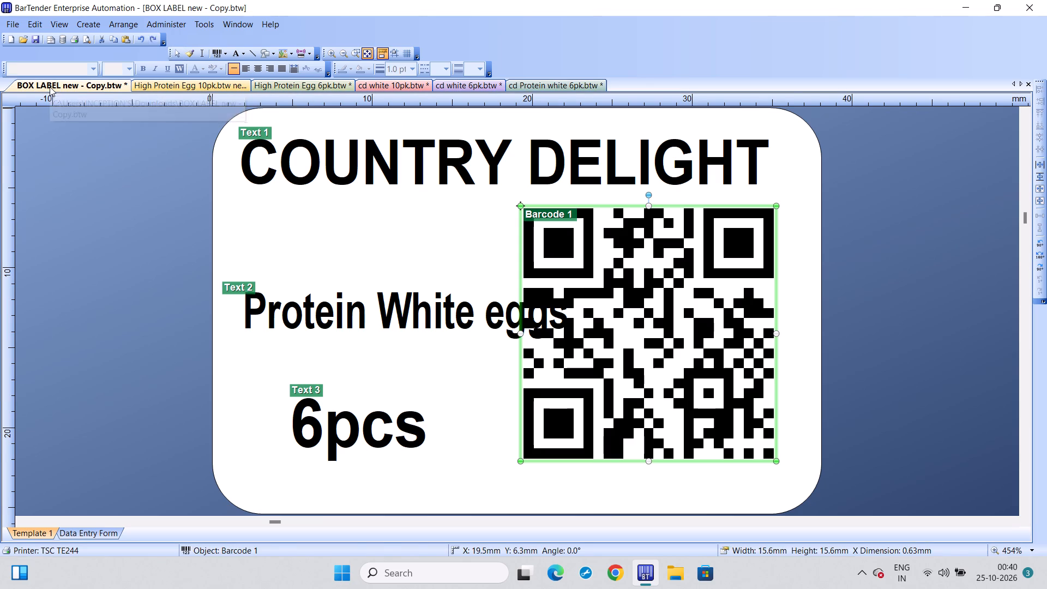
scroll(266, 213, "up", 1)
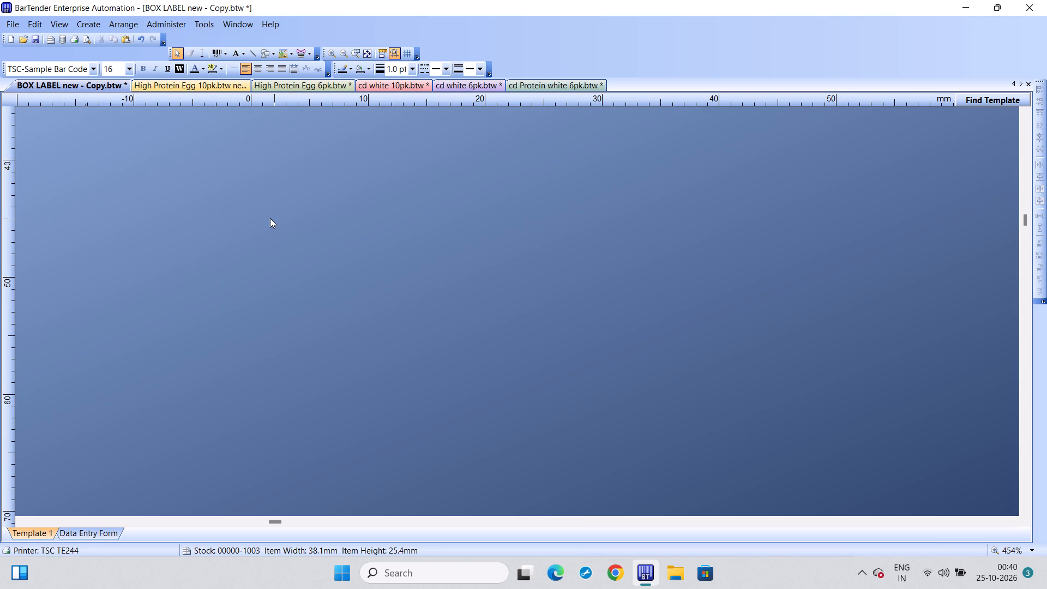
scroll(270, 218, "down", 1)
scroll(270, 218, "up", 3)
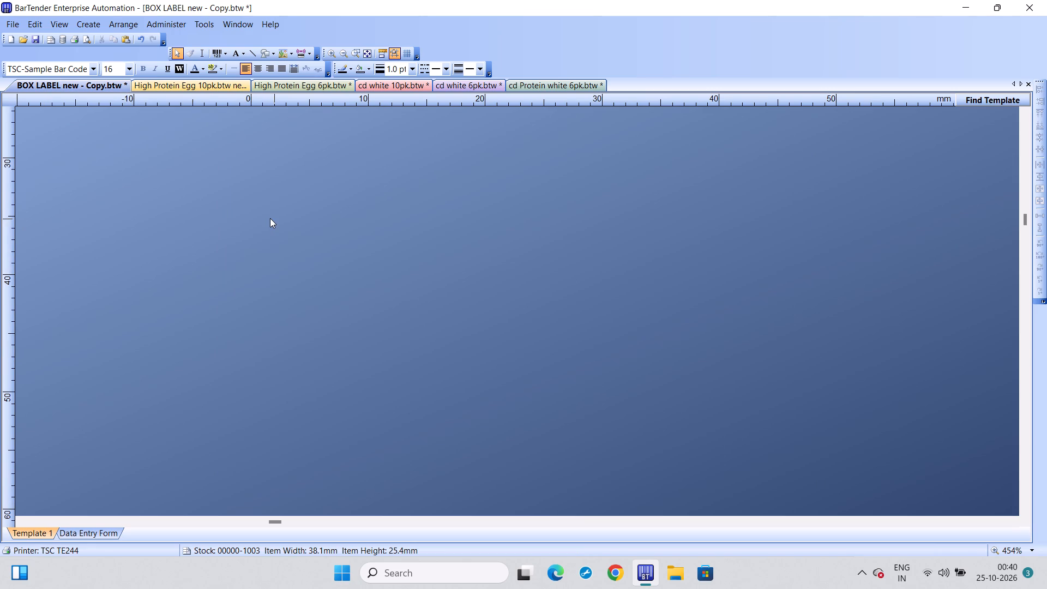
left_click(85, 536)
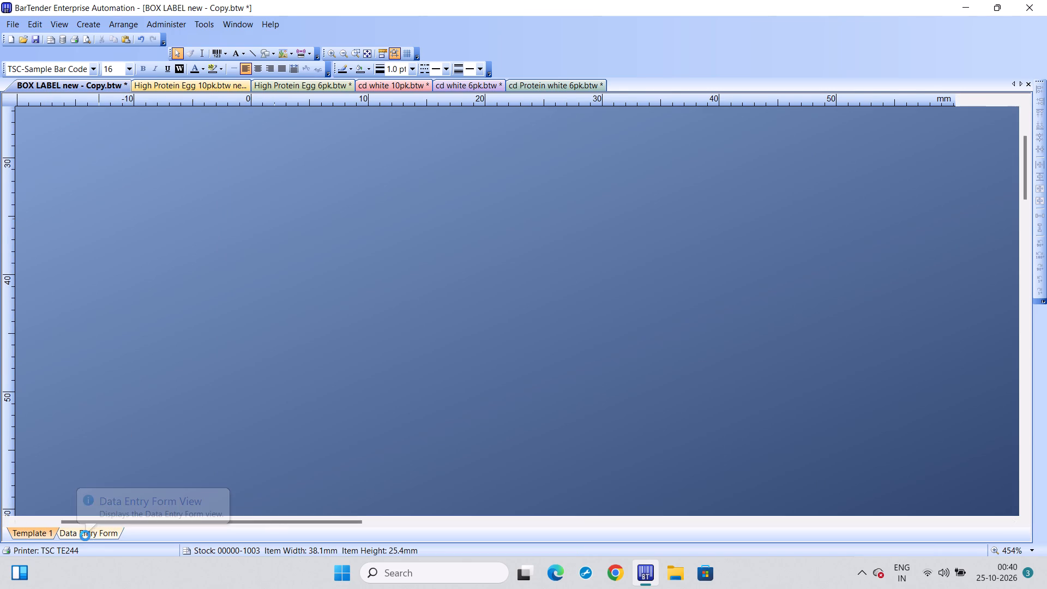
left_click(44, 536)
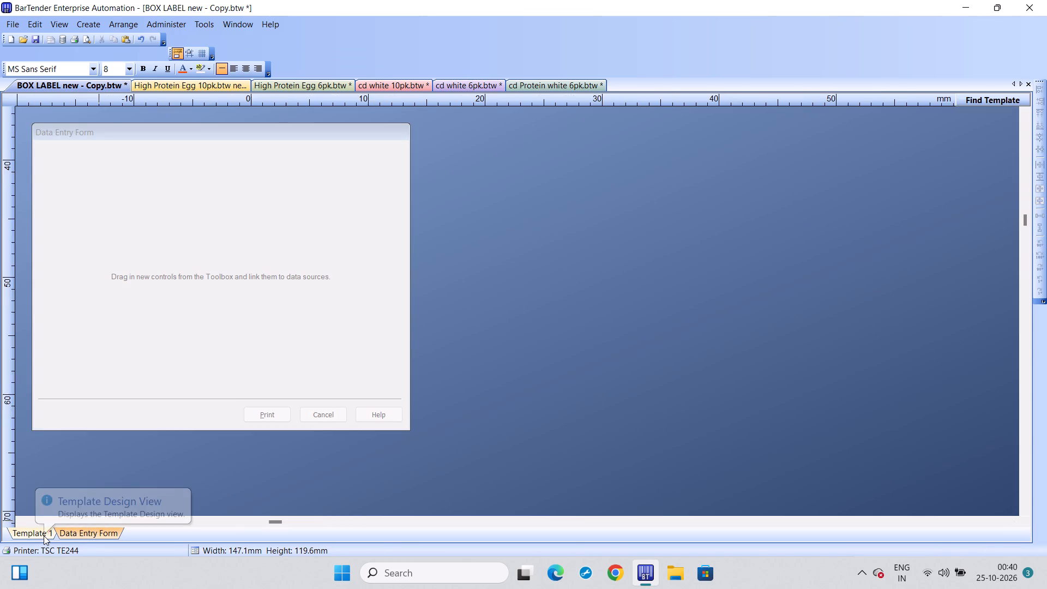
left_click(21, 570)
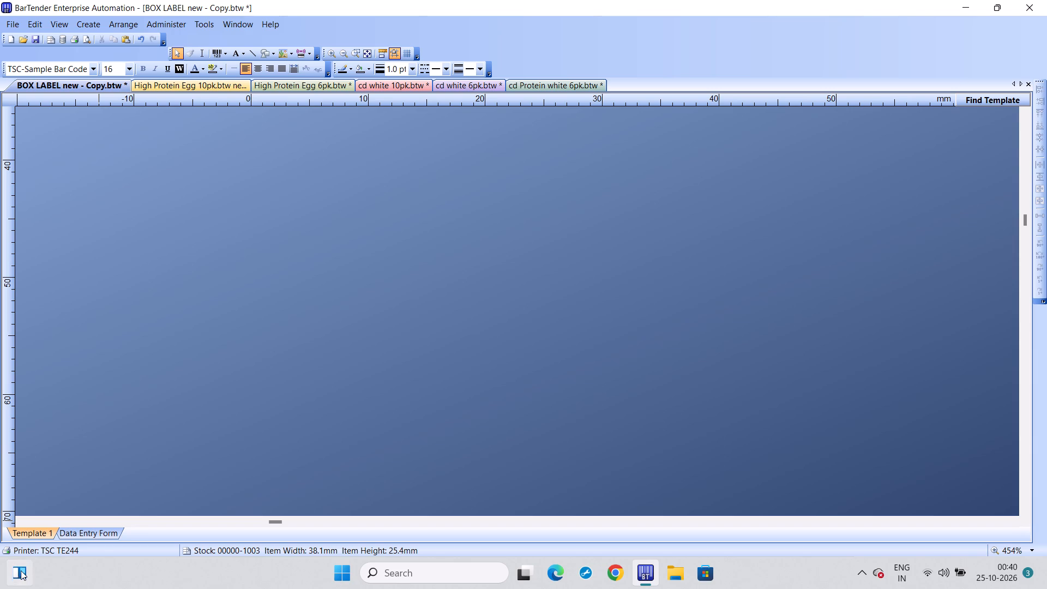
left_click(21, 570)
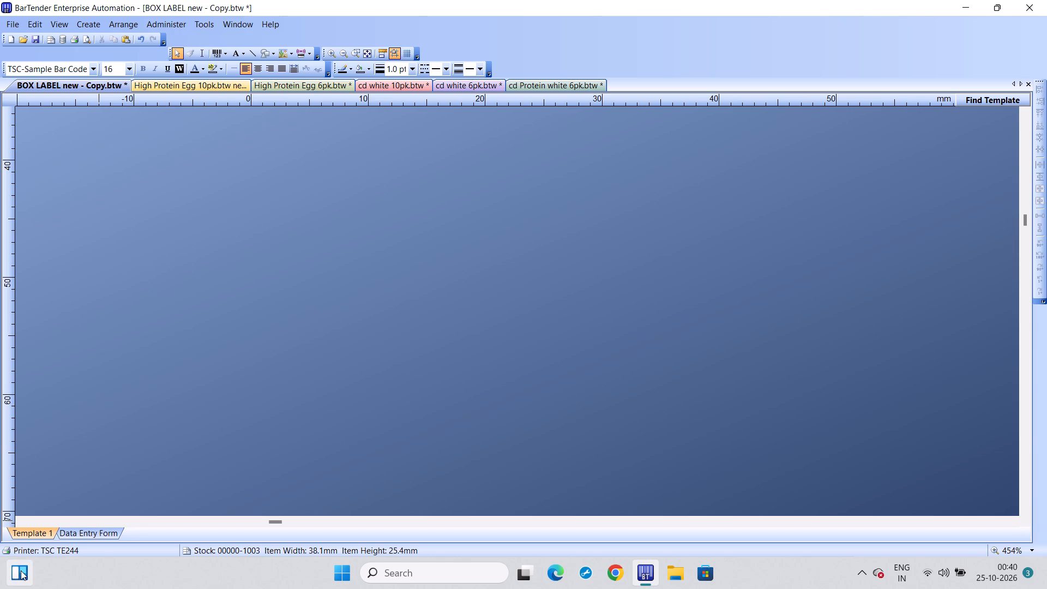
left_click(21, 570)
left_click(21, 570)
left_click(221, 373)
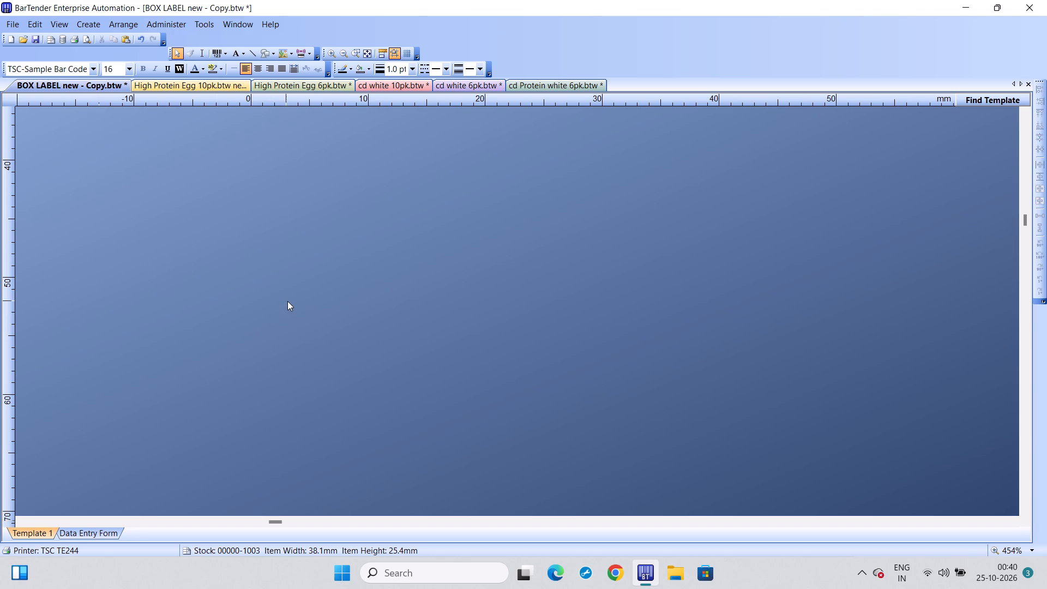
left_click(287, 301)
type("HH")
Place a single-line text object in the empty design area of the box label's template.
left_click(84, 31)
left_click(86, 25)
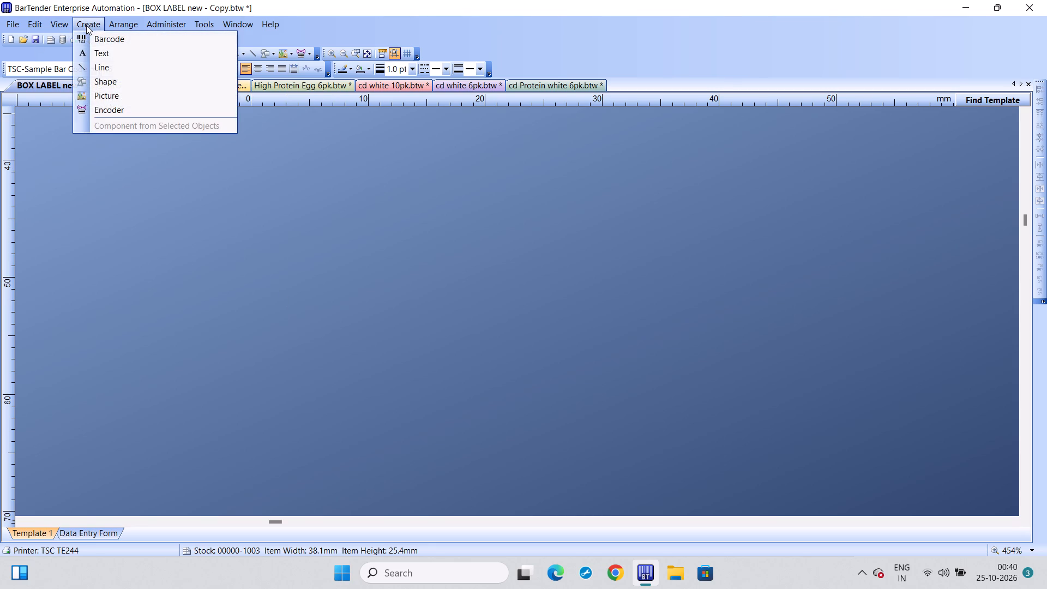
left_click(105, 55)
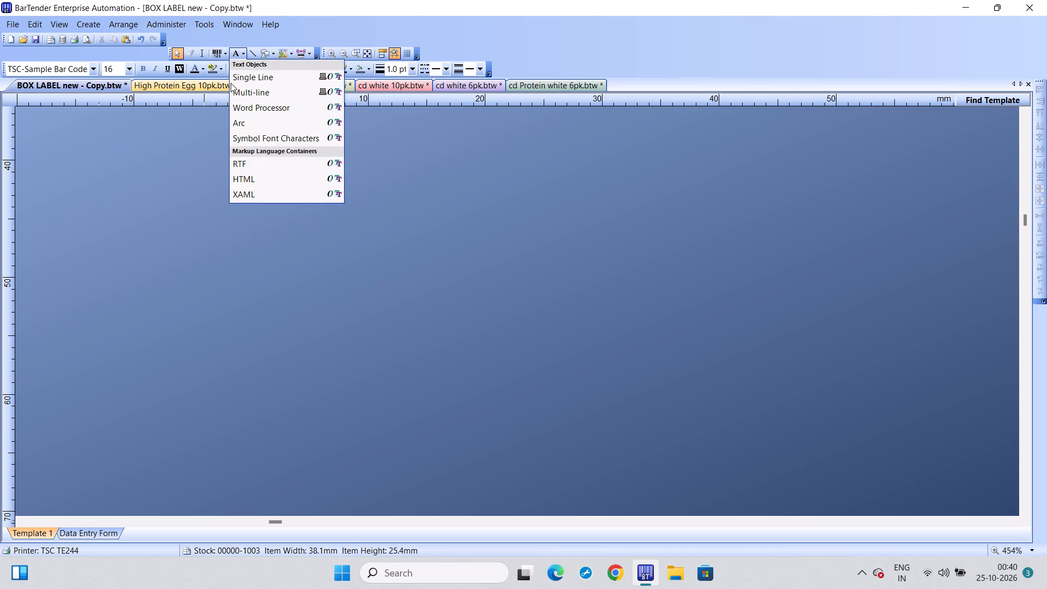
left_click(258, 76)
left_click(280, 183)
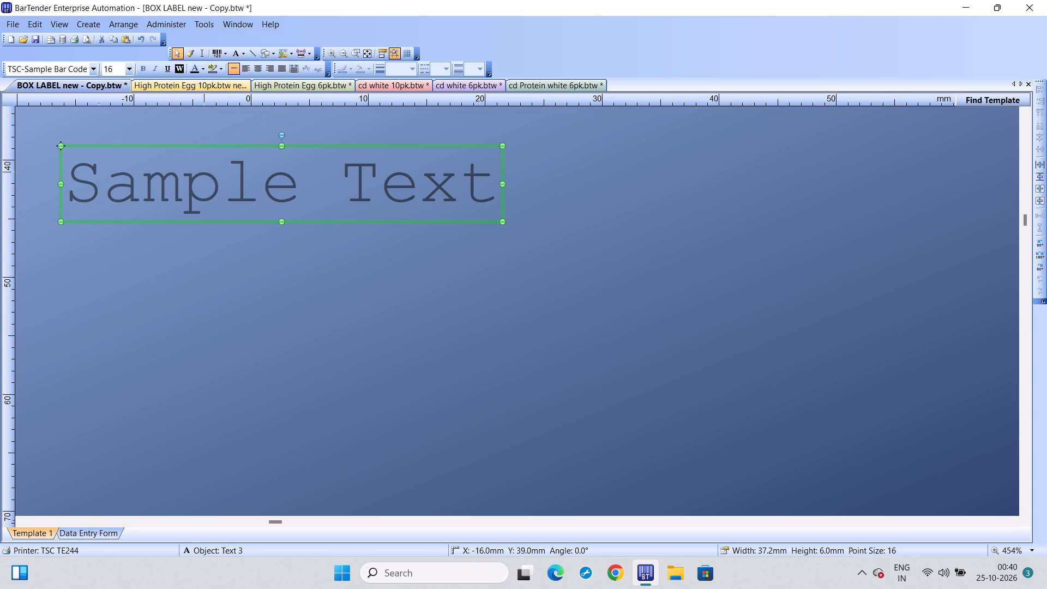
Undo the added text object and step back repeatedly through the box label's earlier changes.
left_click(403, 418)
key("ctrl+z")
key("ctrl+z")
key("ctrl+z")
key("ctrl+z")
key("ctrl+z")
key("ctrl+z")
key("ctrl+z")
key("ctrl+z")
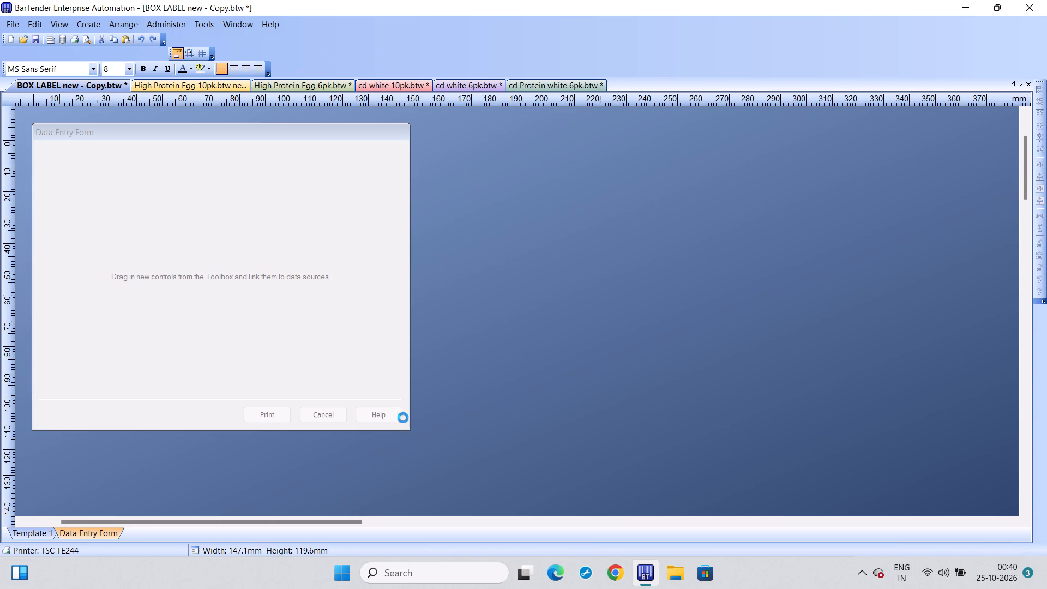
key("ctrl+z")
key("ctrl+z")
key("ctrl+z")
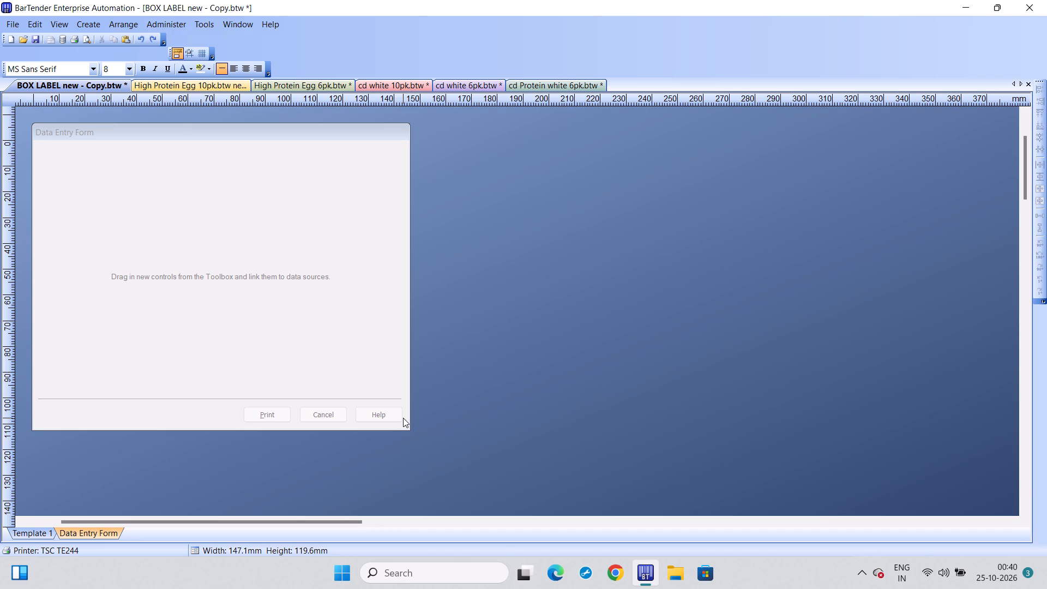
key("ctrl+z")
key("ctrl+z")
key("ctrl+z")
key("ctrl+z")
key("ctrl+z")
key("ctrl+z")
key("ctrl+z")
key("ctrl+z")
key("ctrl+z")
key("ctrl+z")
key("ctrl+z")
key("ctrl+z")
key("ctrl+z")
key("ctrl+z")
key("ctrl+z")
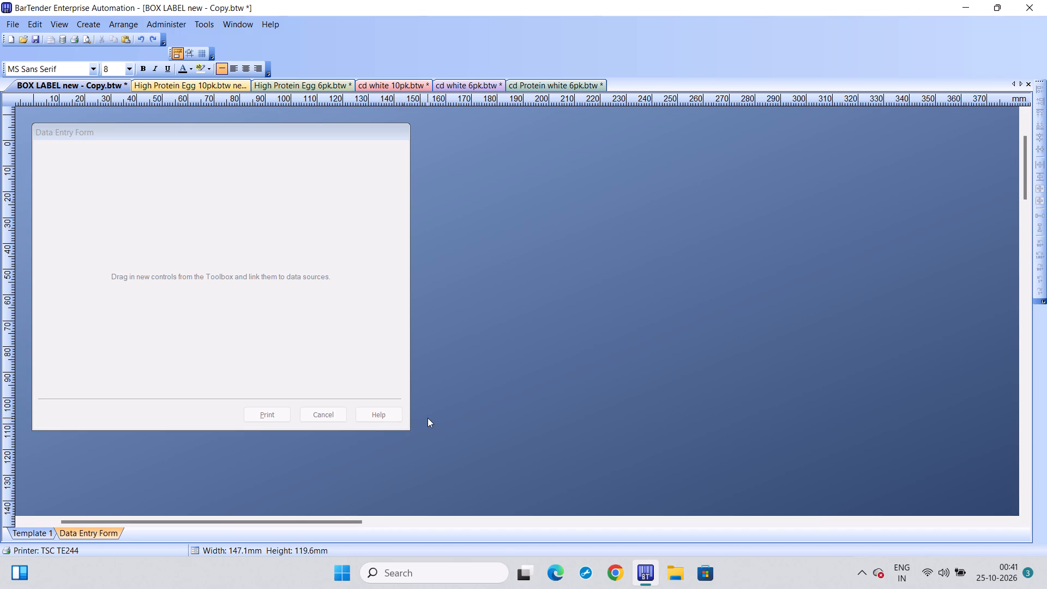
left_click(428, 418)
Turn on Specify Title in the data entry form's properties, keeping the title Data Entry Form.
triple_click(173, 238)
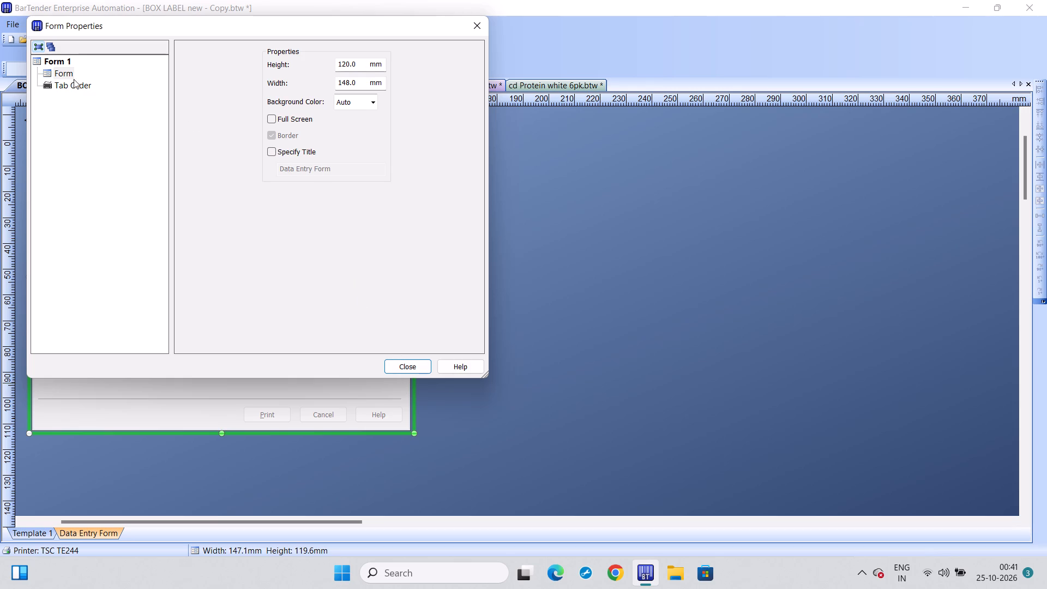
left_click(51, 76)
left_click(276, 154)
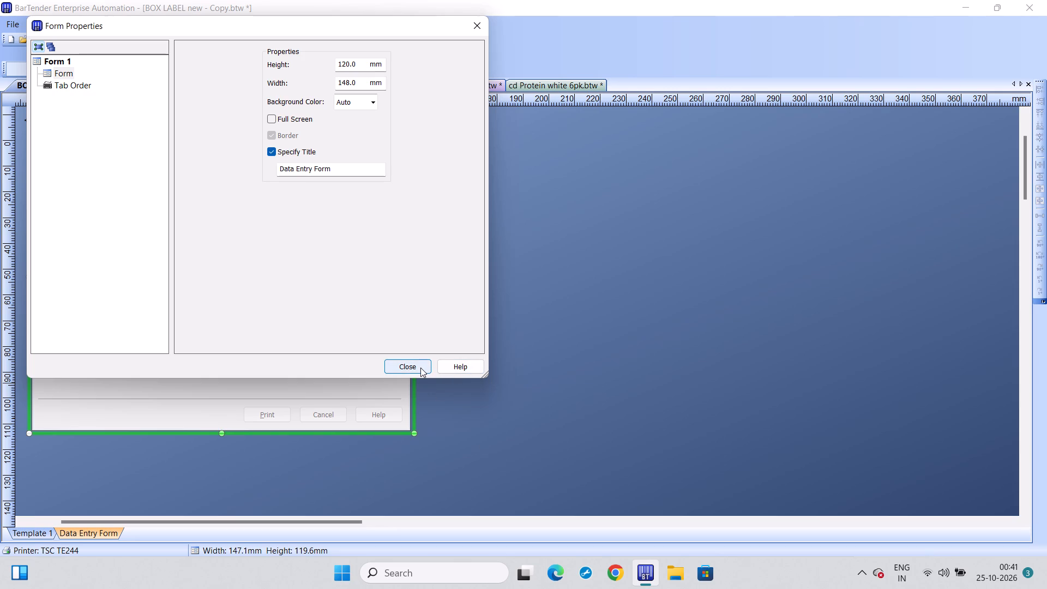
left_click(405, 368)
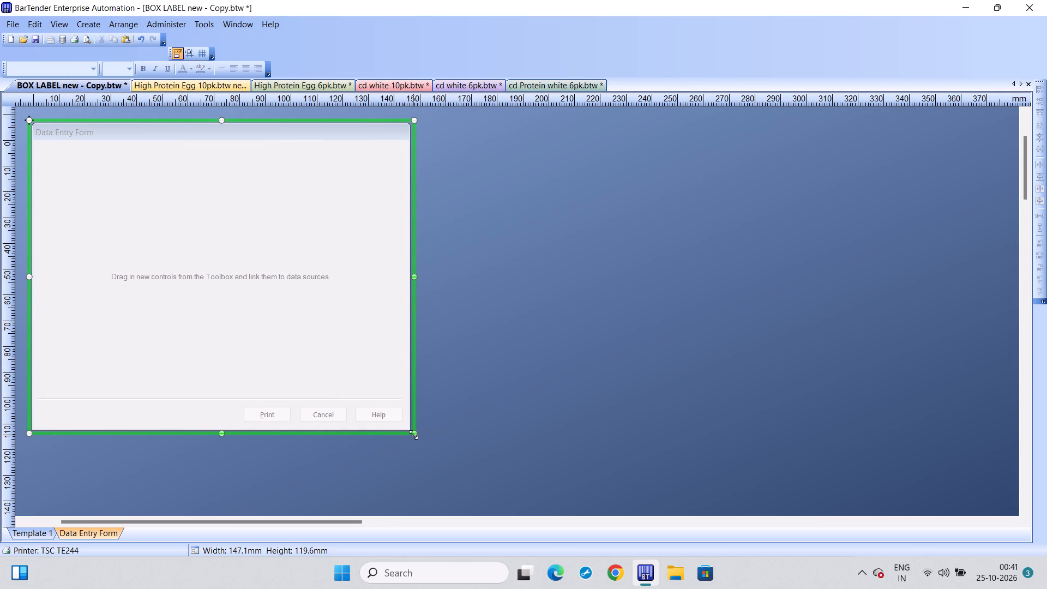
Enable snapping objects to the grid in the data entry form view, leaving the form deselected.
left_click(323, 415)
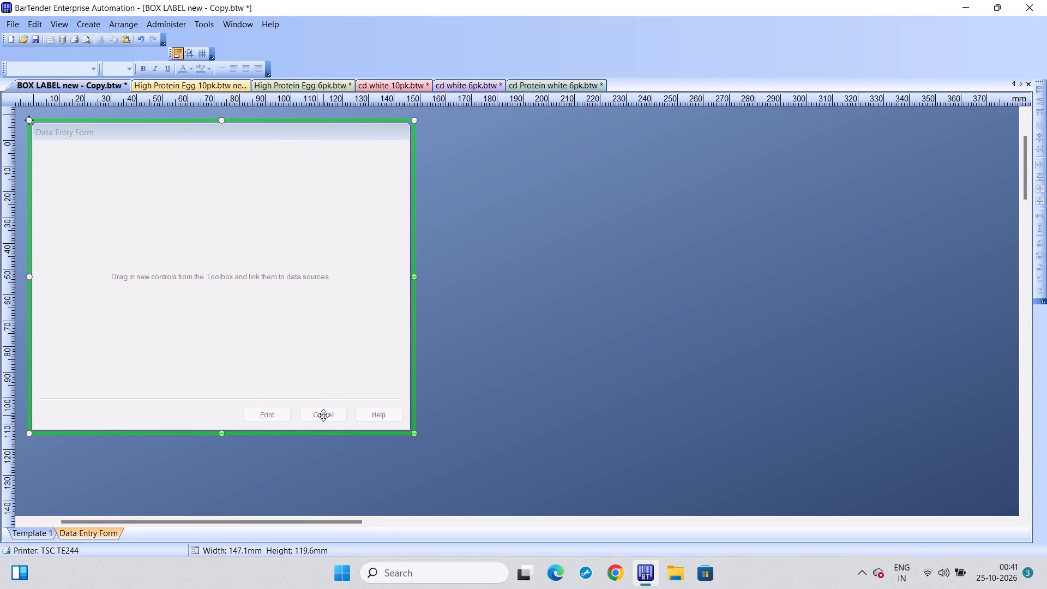
left_click(323, 415)
left_click(188, 51)
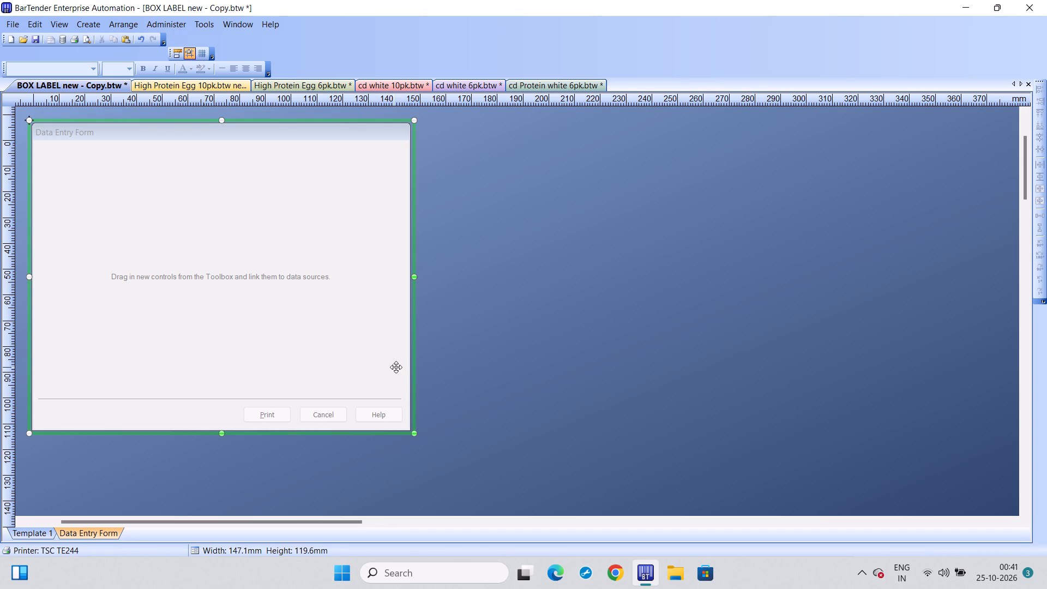
left_click(438, 367)
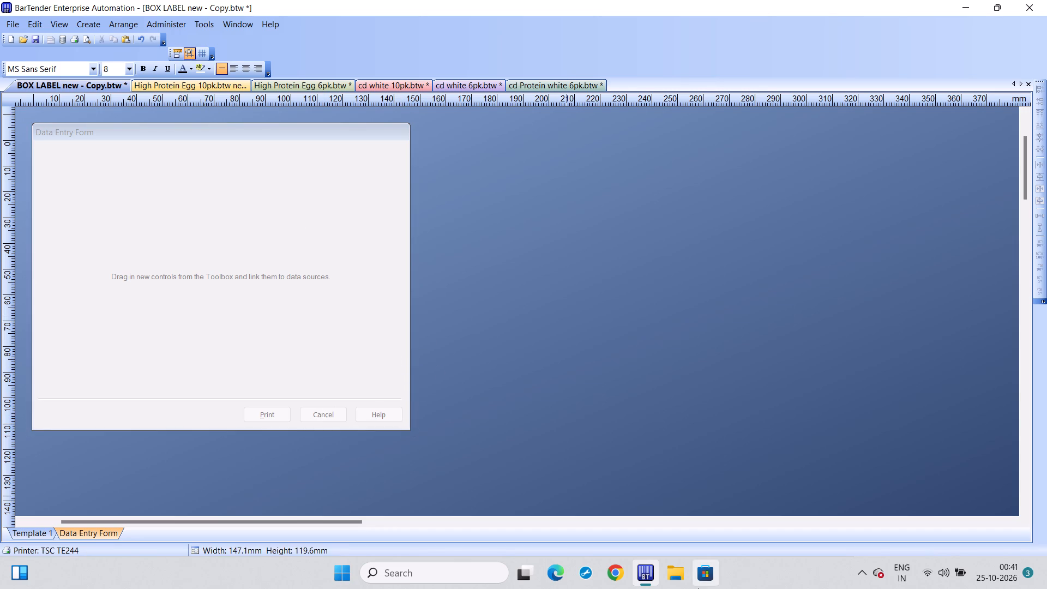
Close BarTender, saving the box label and discarding changes to the other open egg label documents.
left_click(649, 580)
left_click(649, 580)
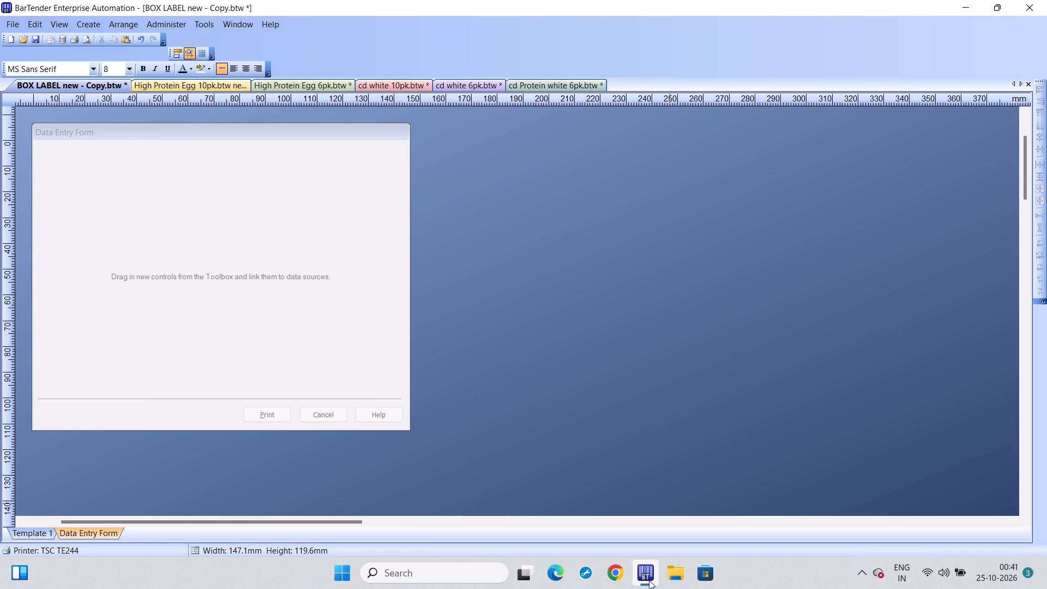
key("super+Tab")
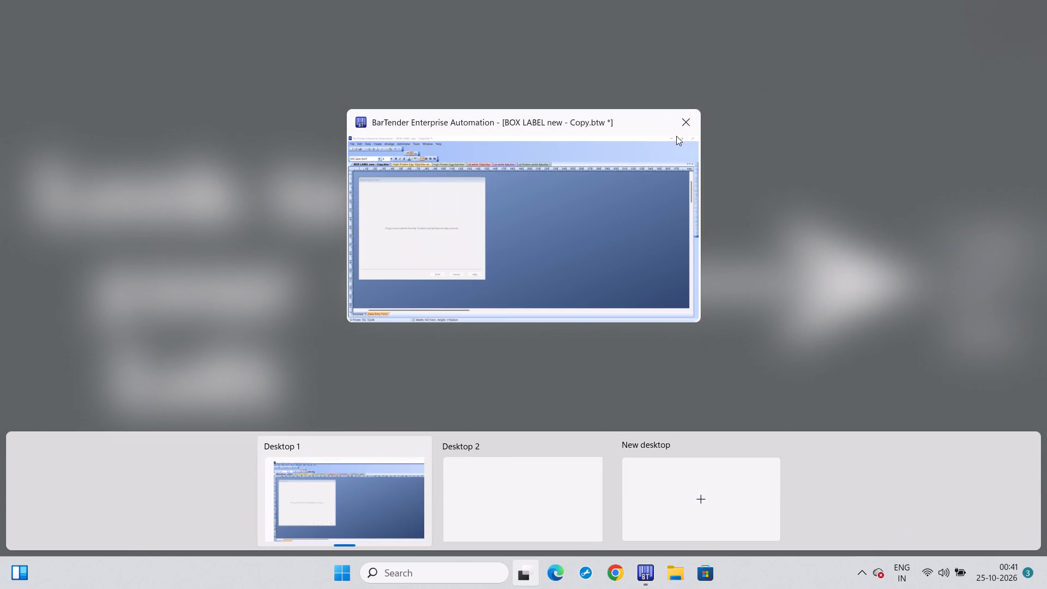
left_click(694, 119)
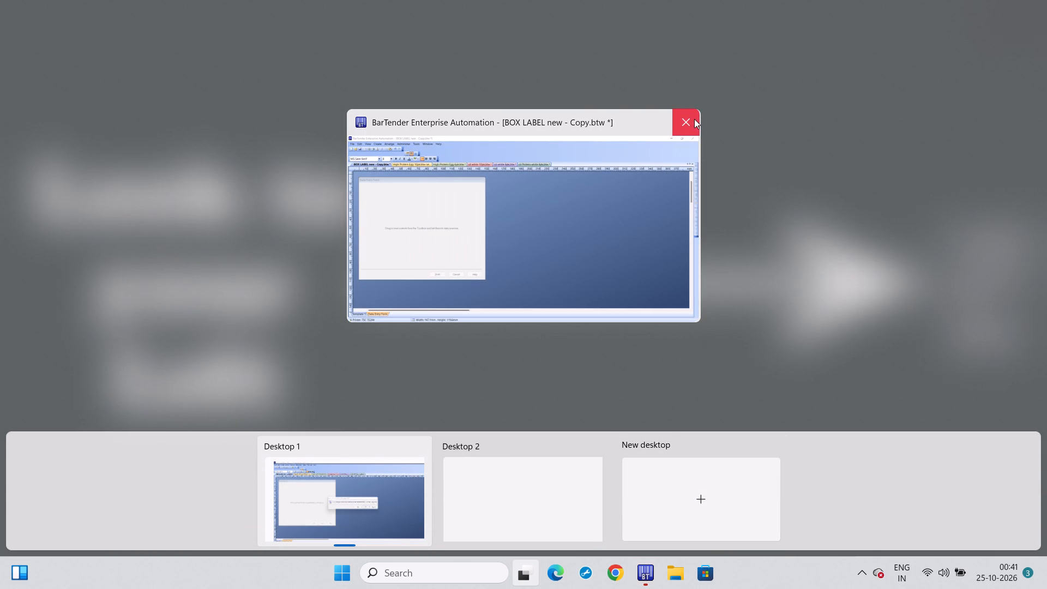
left_click(694, 119)
left_click(417, 487)
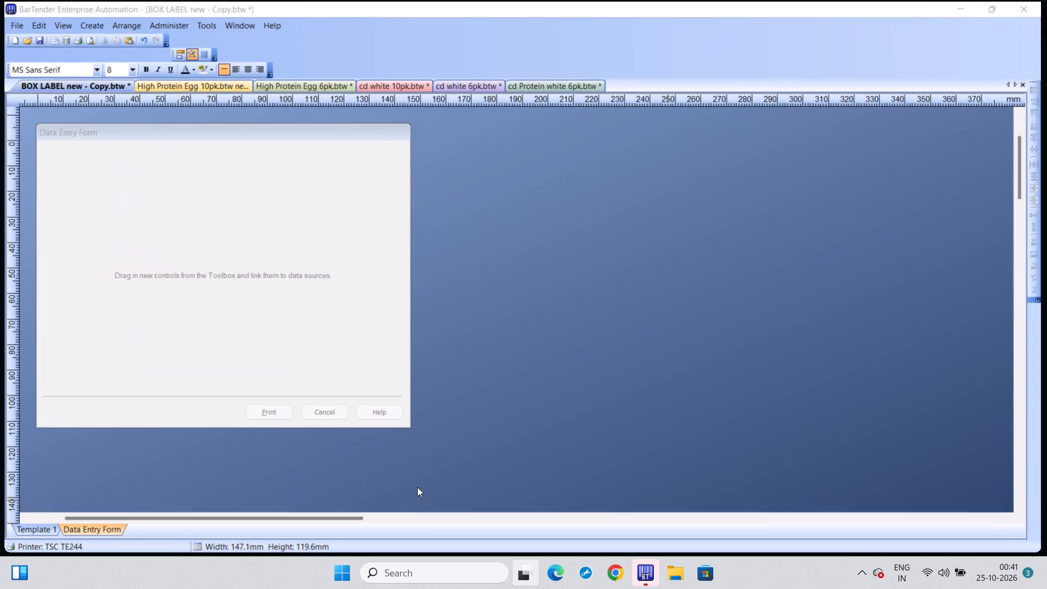
left_click(552, 310)
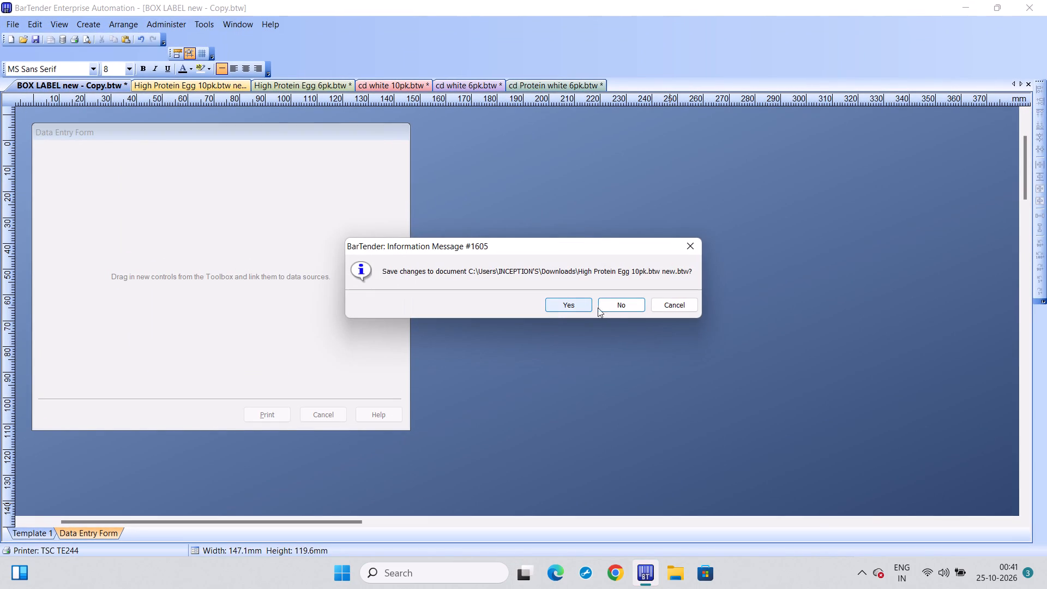
left_click(613, 304)
left_click(613, 304)
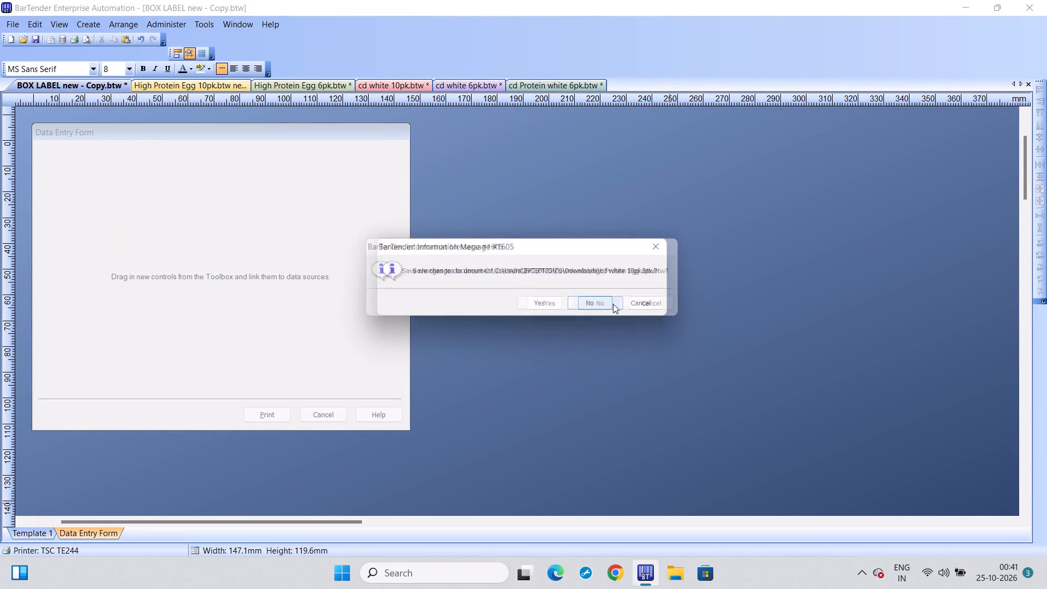
left_click(613, 304)
left_click(613, 304)
left_click(613, 304)
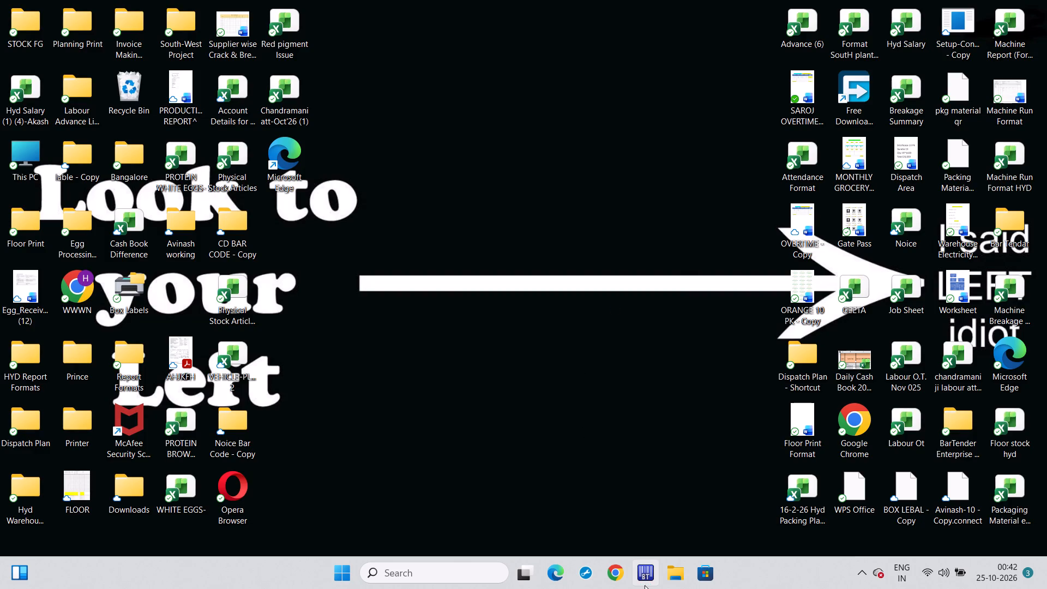
Relaunch BarTender from the desktop.
left_click(645, 585)
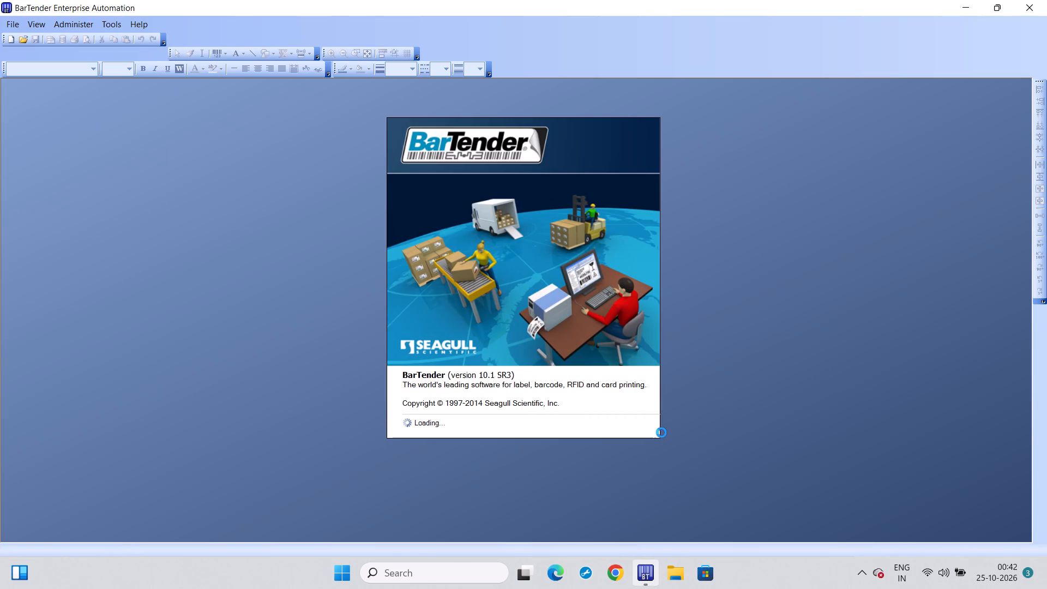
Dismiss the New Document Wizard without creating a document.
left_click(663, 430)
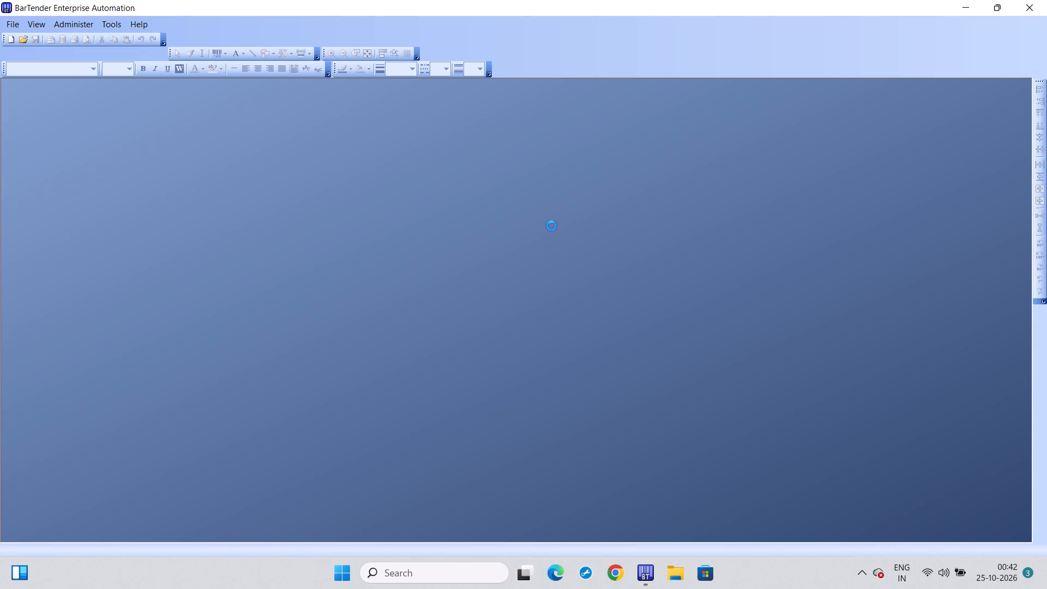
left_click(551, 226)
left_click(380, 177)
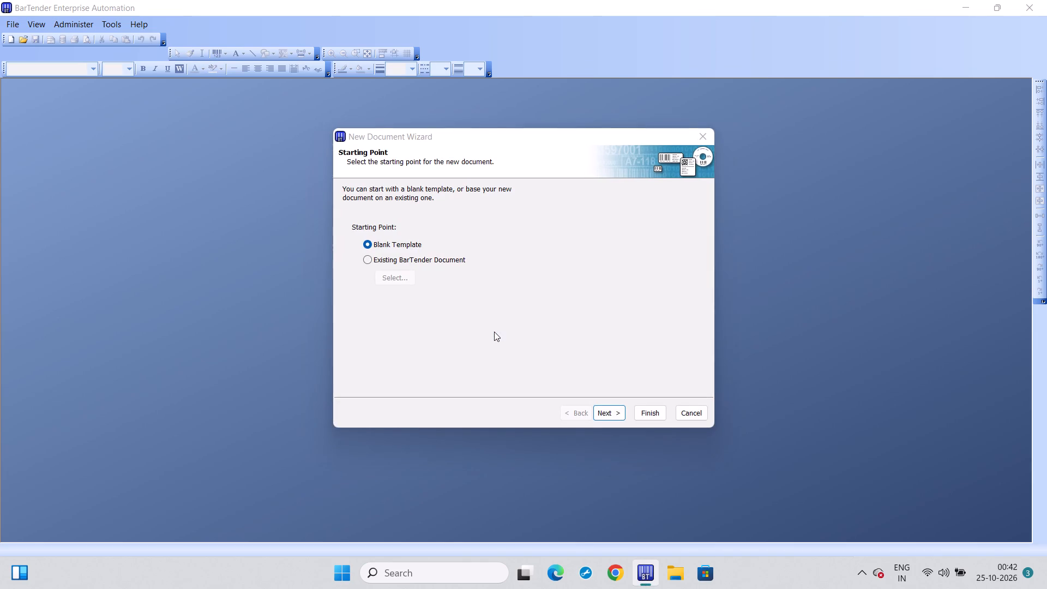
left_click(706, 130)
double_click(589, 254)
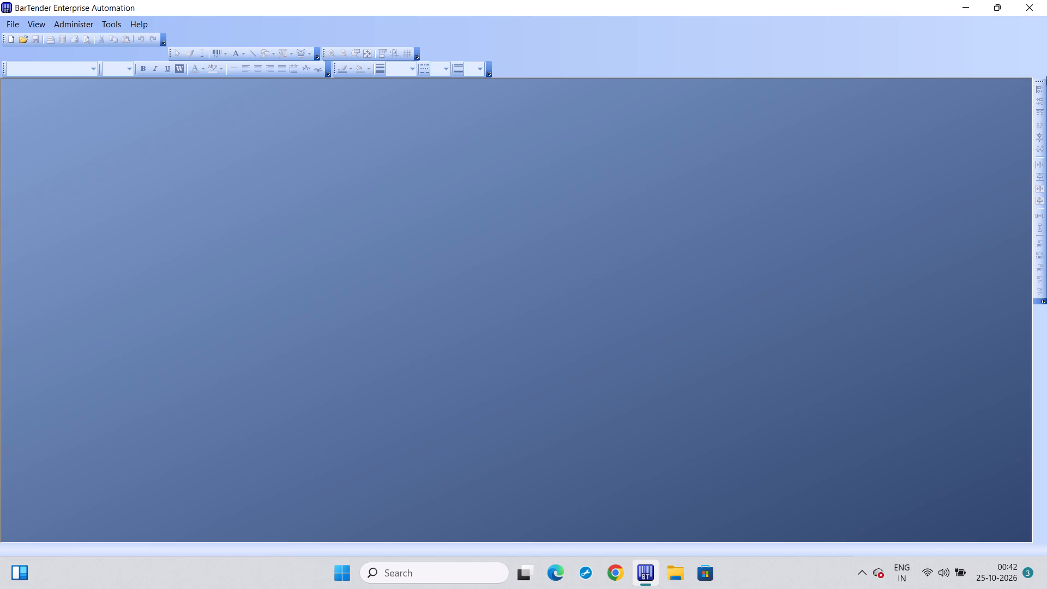
Remove Desktop 2 and close the BarTender window from the task overview, returning to Desktop 1.
left_click(961, 10)
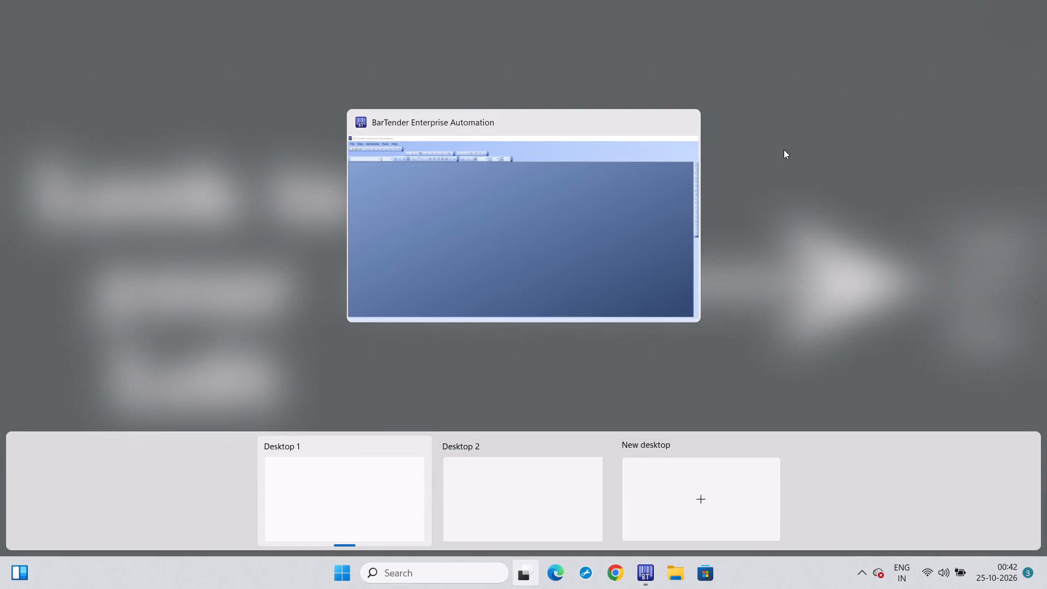
left_click(424, 446)
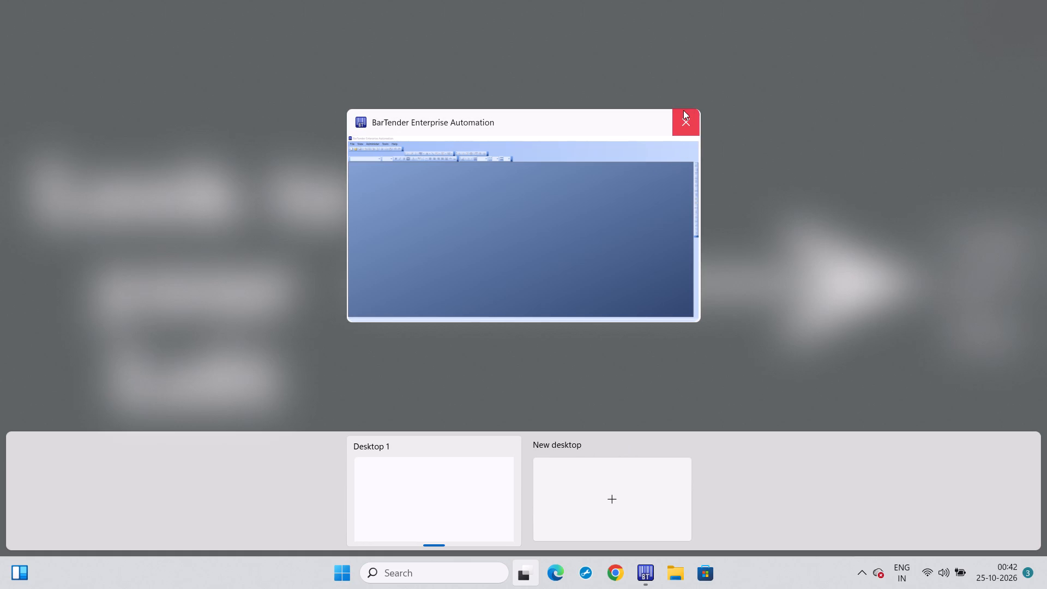
left_click(683, 110)
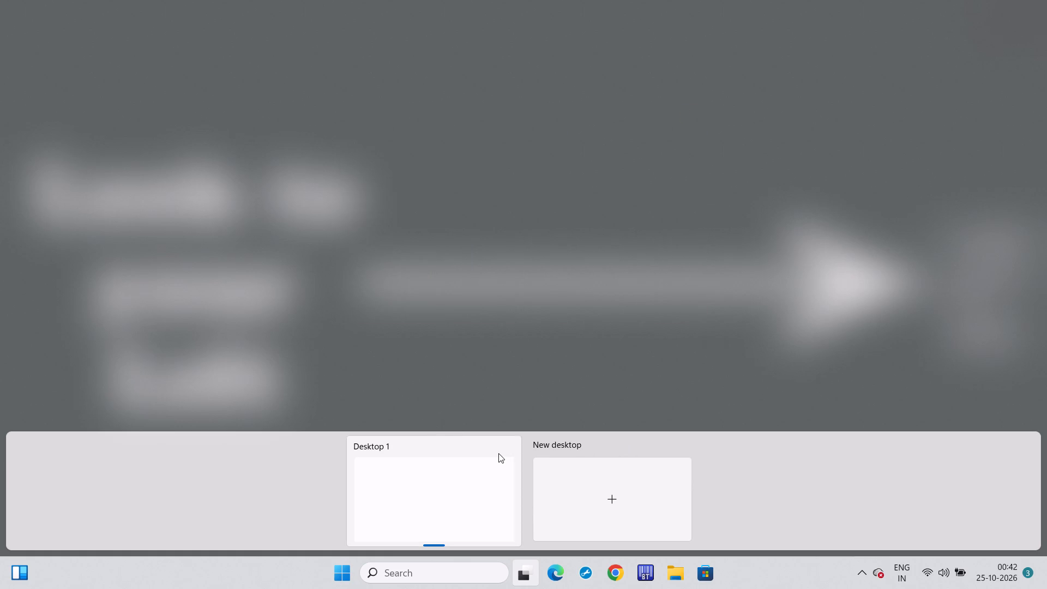
left_click(430, 516)
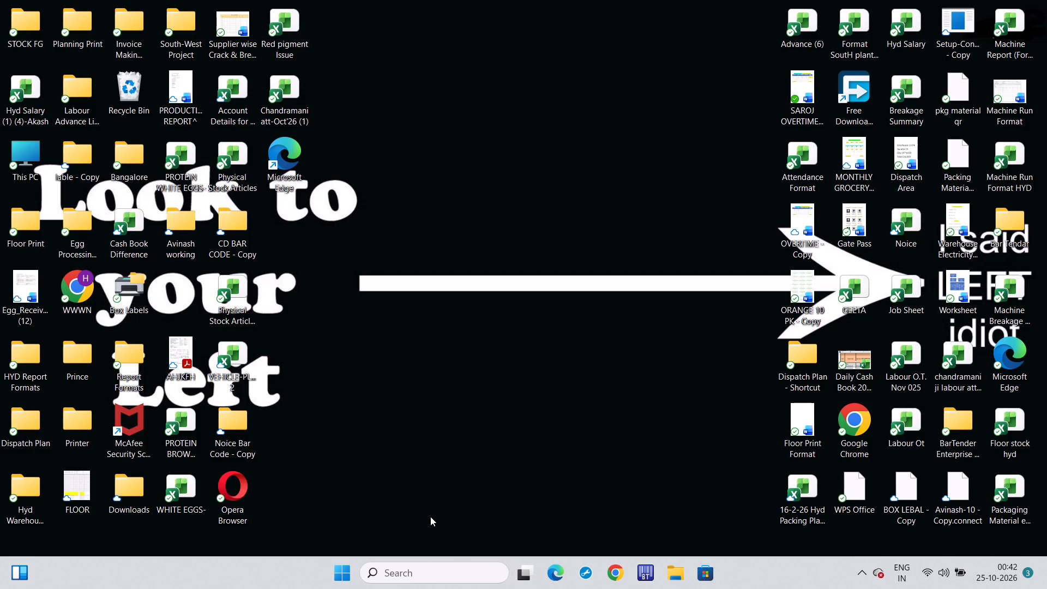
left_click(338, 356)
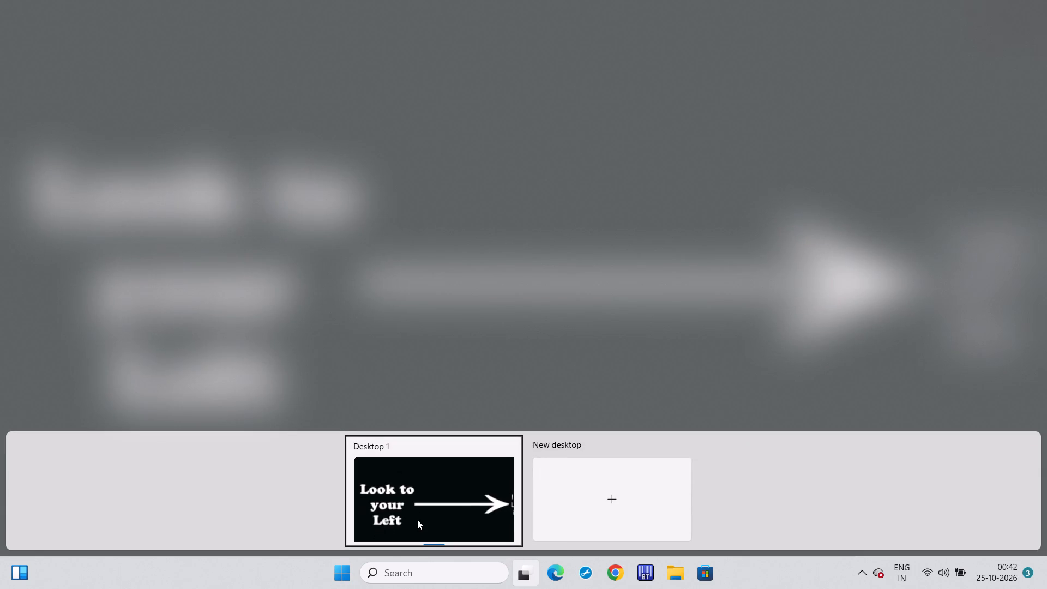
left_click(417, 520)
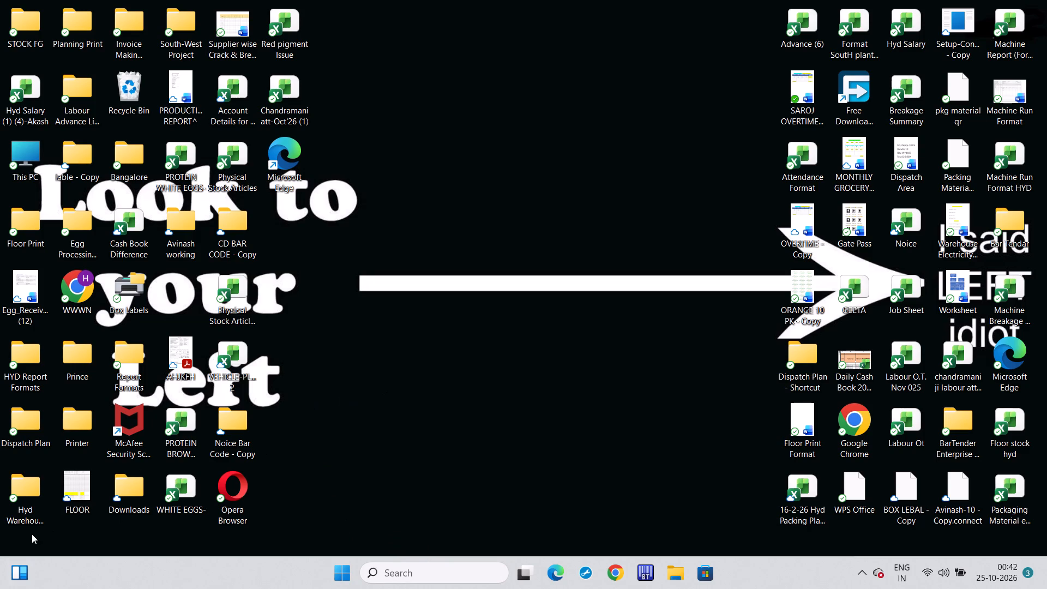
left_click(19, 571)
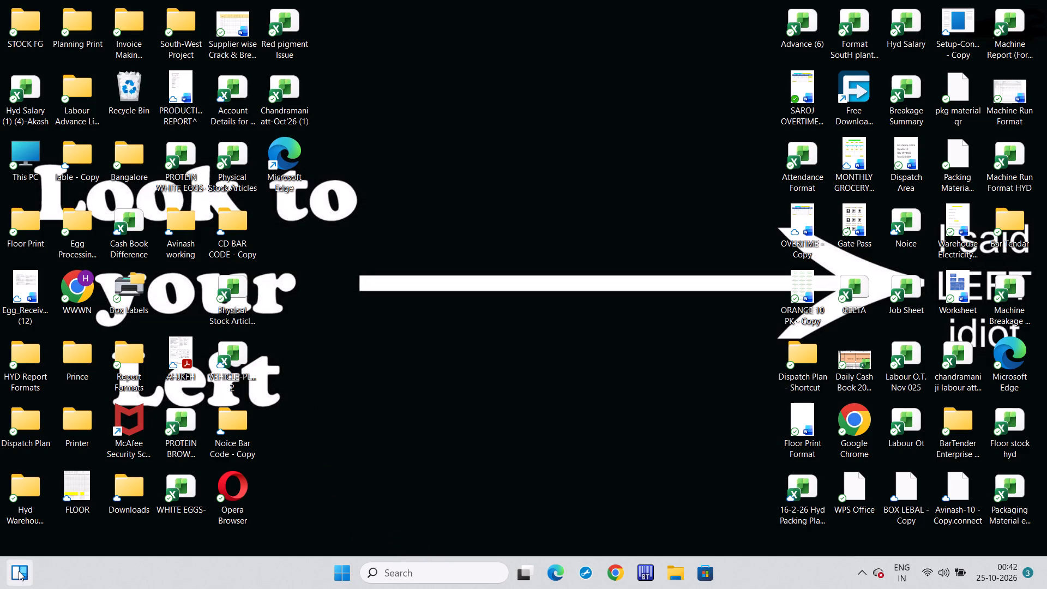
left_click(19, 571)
Try to open the recent file cd Protein white 10pk, and check the CD BAR CODE - Copy folder before closing it.
left_click(414, 575)
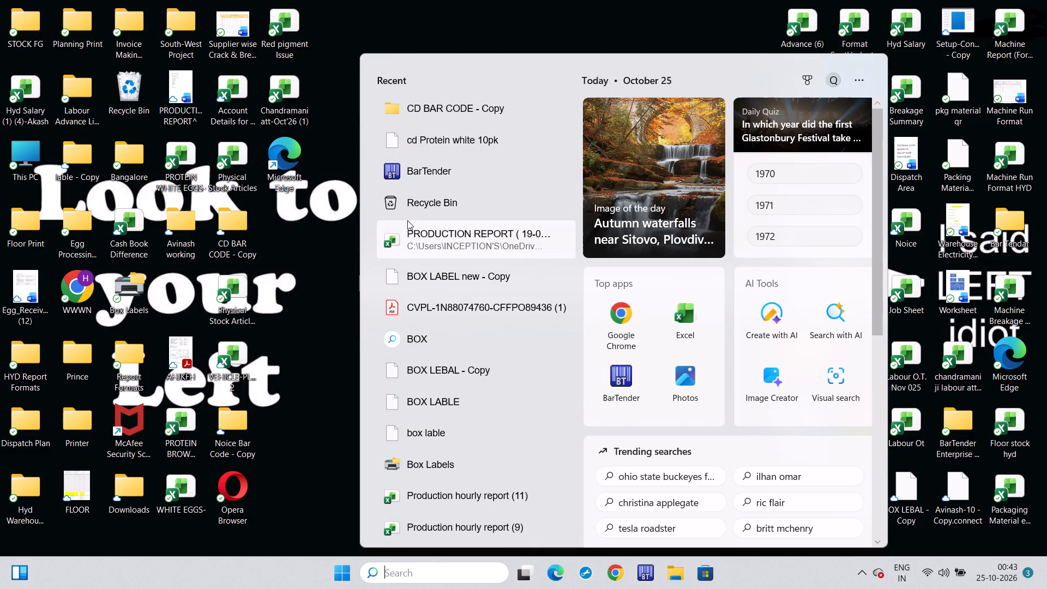
left_click(462, 154)
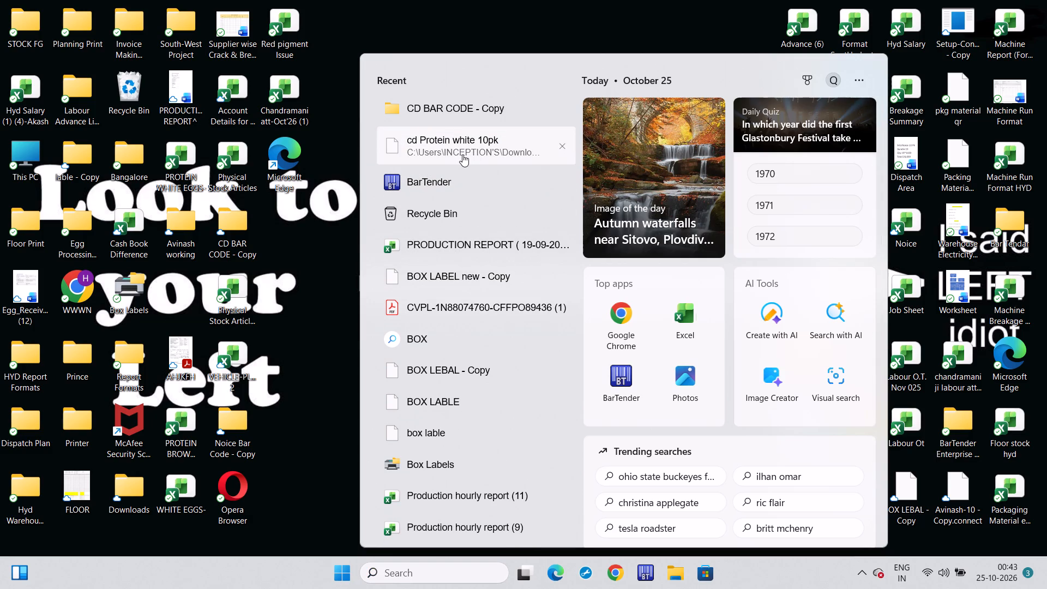
left_click(462, 154)
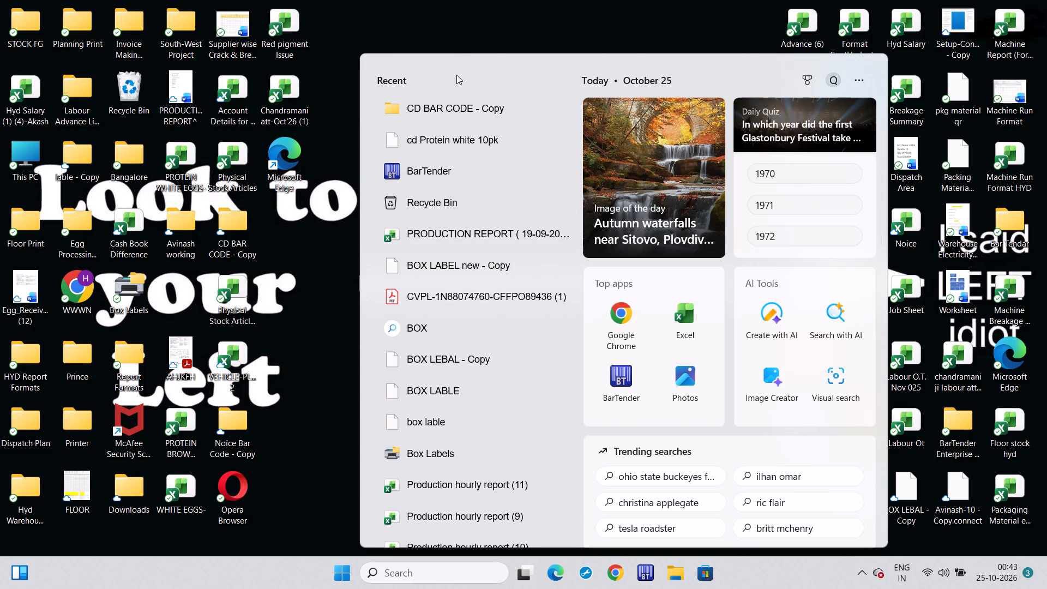
left_click(445, 97)
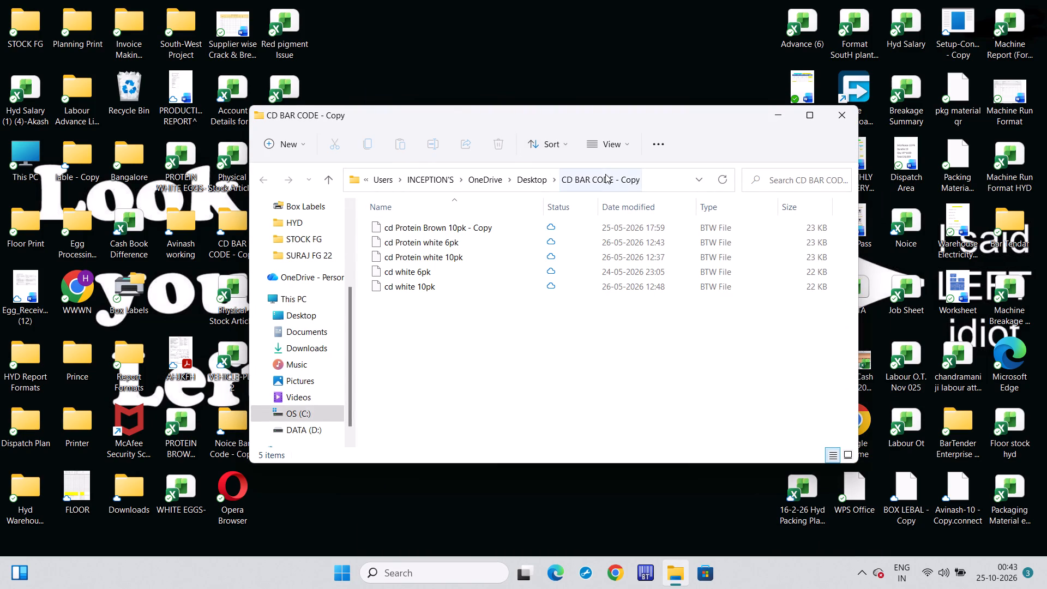
left_click(846, 123)
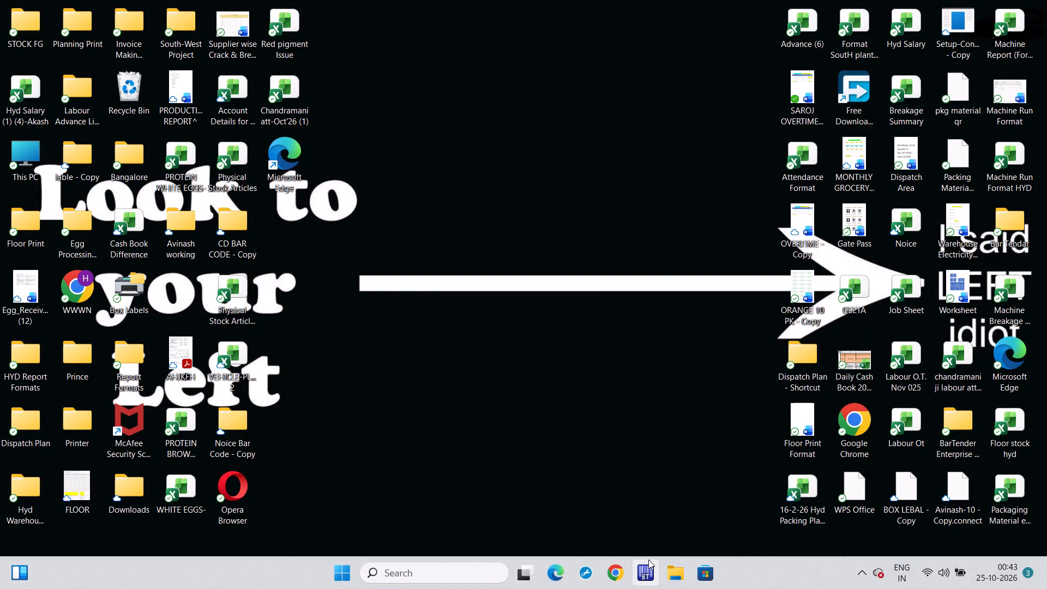
Try to open the BOX LEBAL - Copy and BOX LABLE files from the recent search items.
left_click(452, 566)
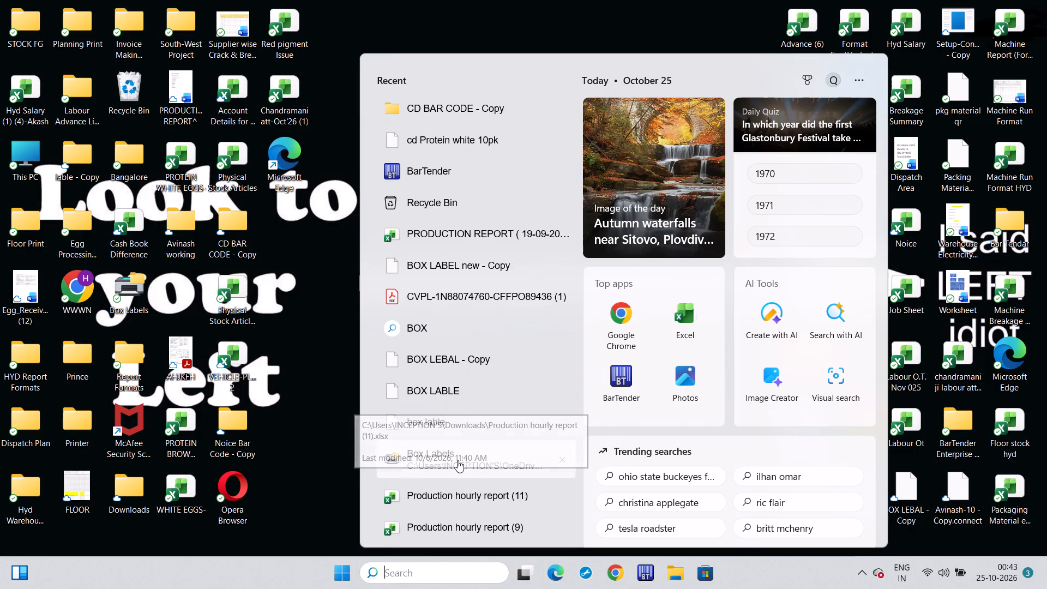
left_click(501, 359)
left_click(501, 359)
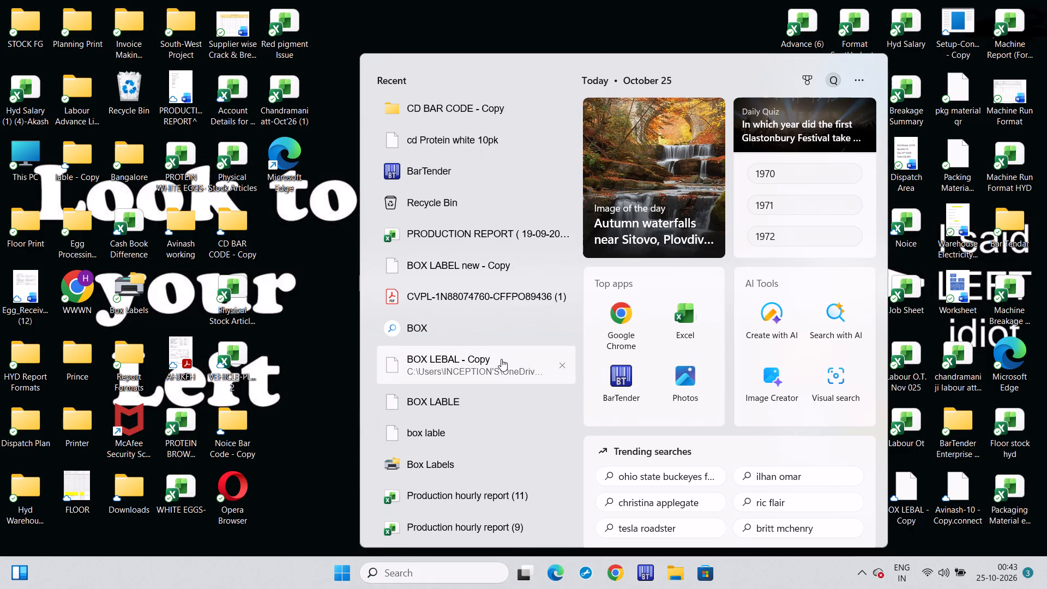
left_click(501, 359)
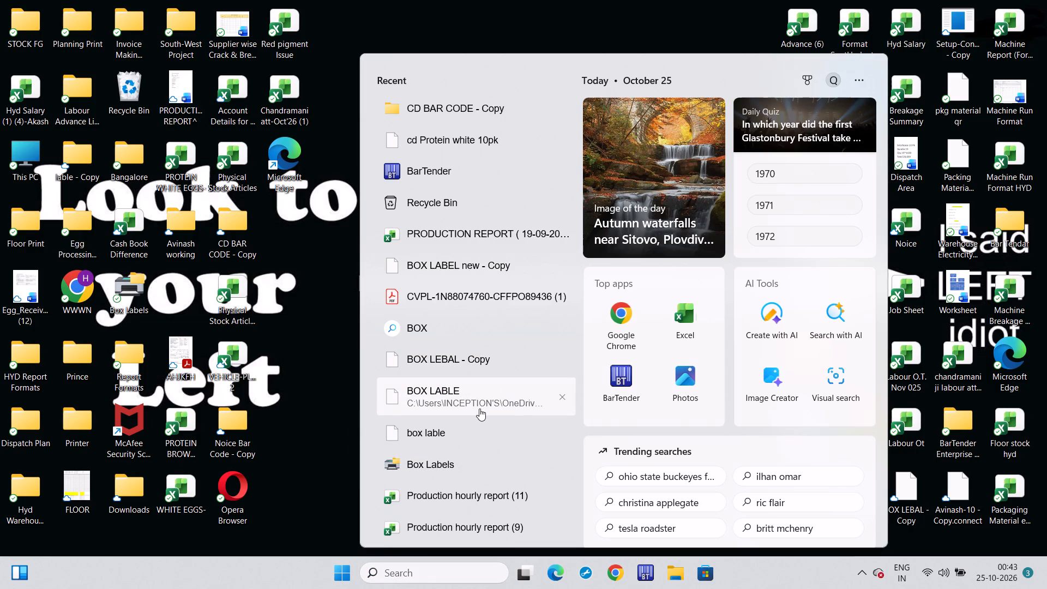
left_click(479, 402)
left_click(479, 402)
triple_click(479, 402)
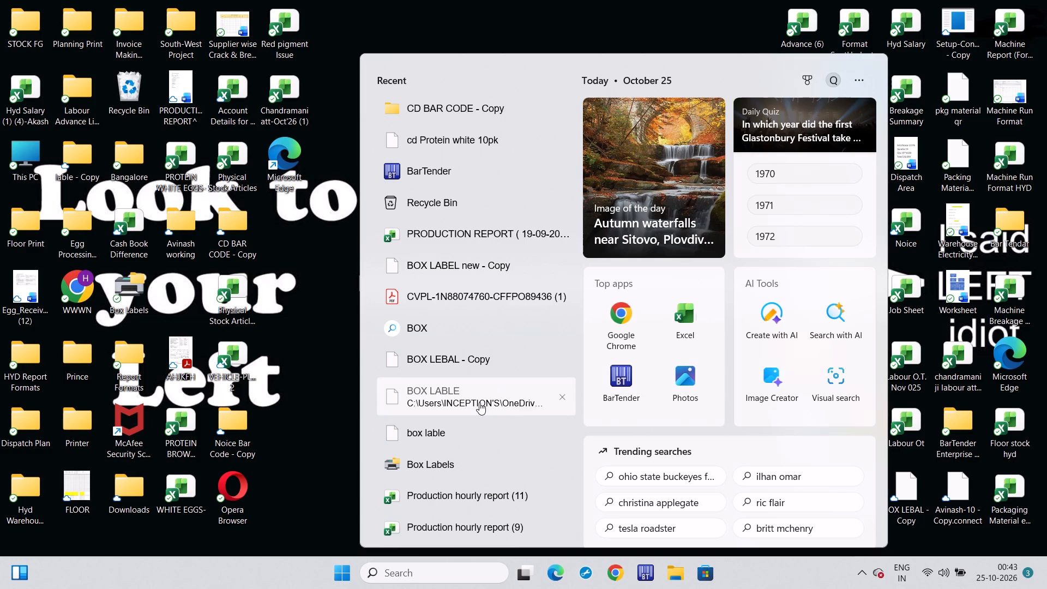
double_click(479, 402)
Remove BOX LABLE and box lable from the recent search items.
left_click_drag(479, 402, 553, 399)
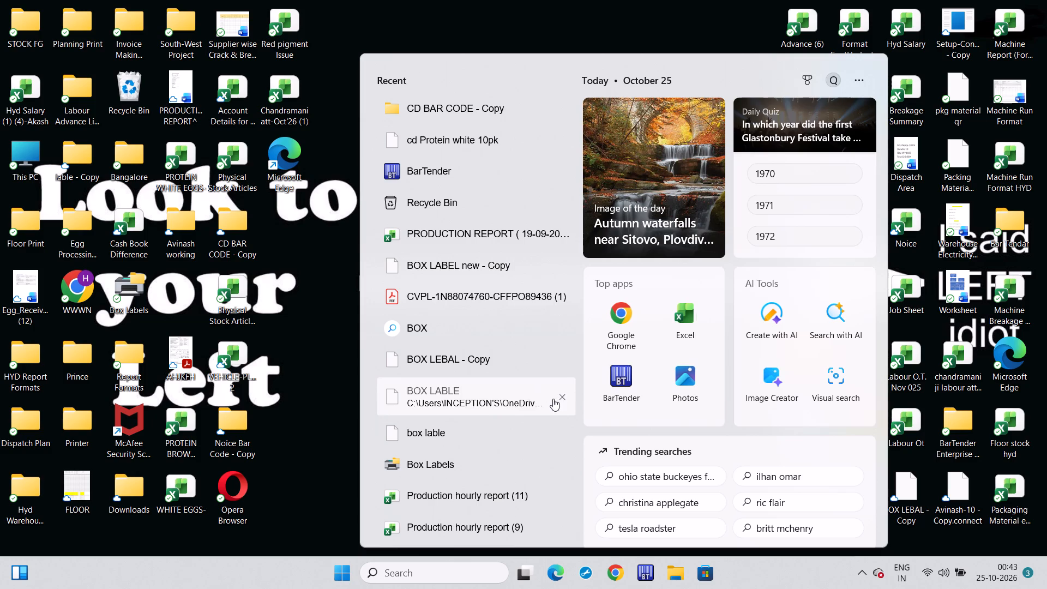
left_click_drag(553, 399, 564, 393)
left_click(564, 393)
left_click(564, 393)
triple_click(401, 389)
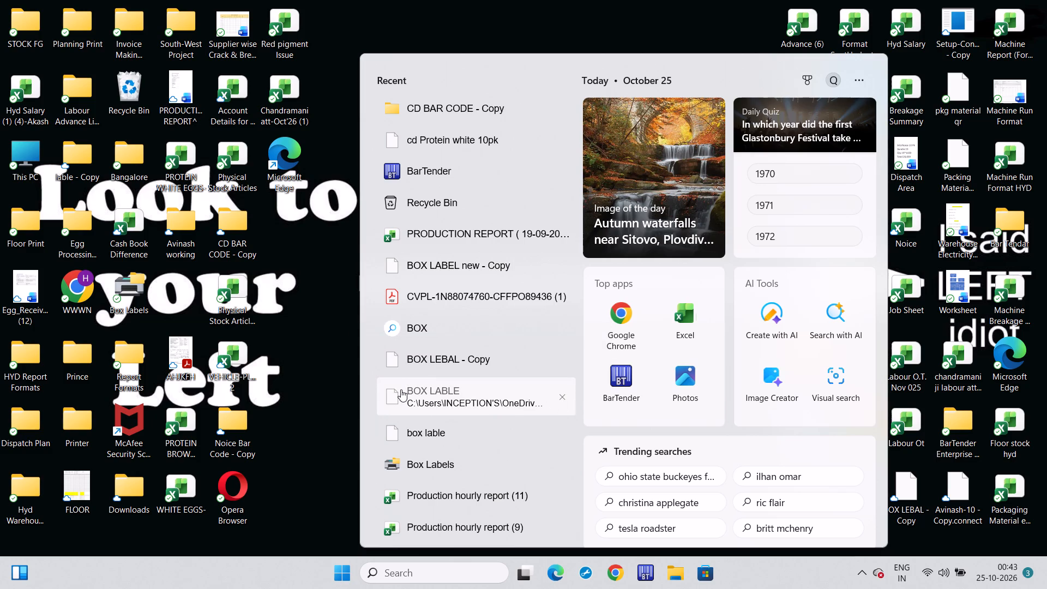
left_click(401, 389)
left_click(563, 399)
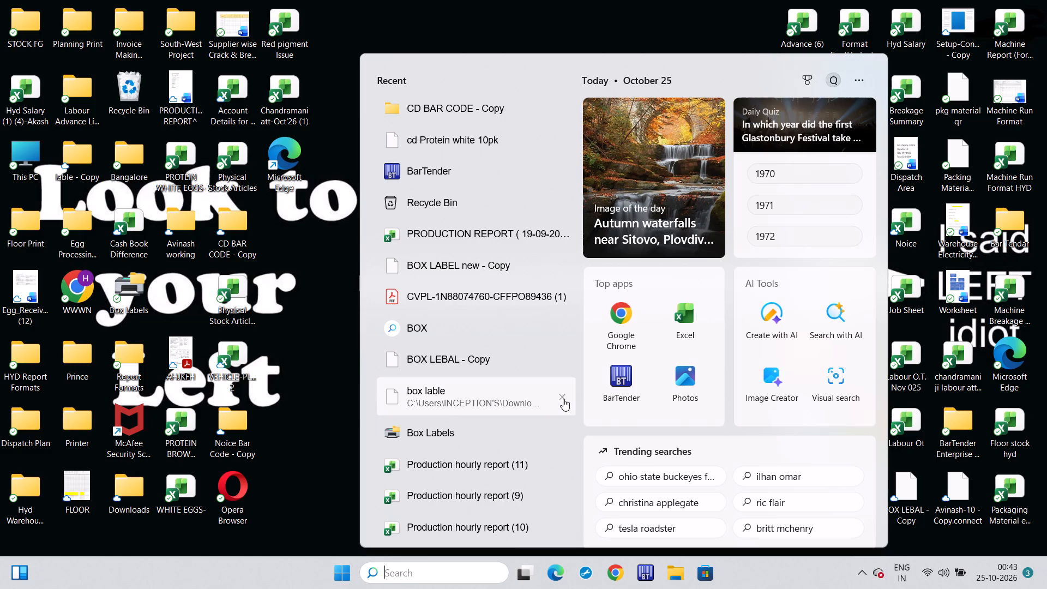
left_click(563, 399)
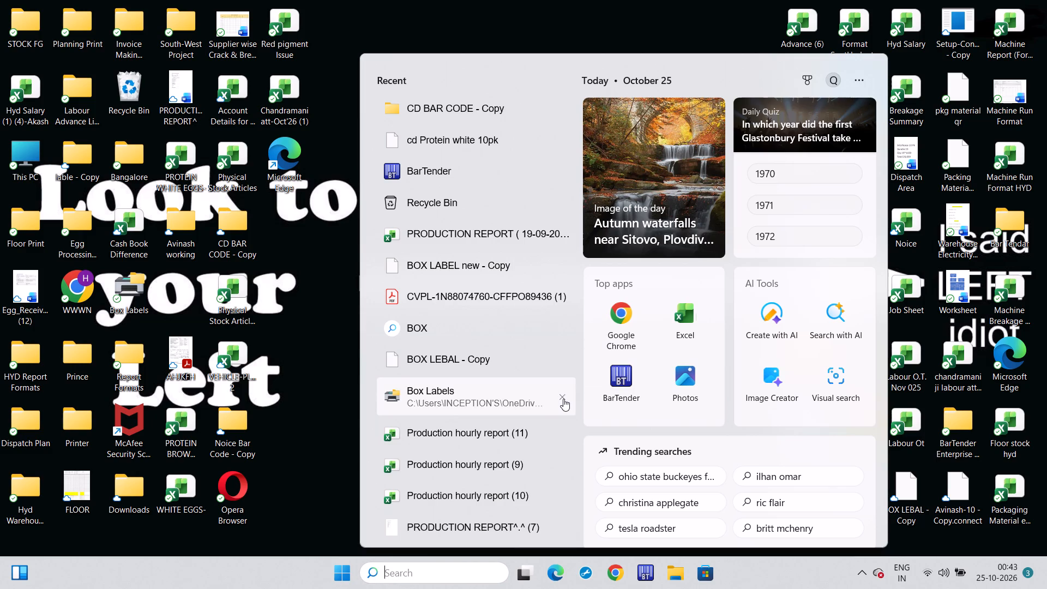
Check the Box Labels folder and its 10pk Super White ST84 document, leaving the file name as is, and close the folder.
left_click(501, 401)
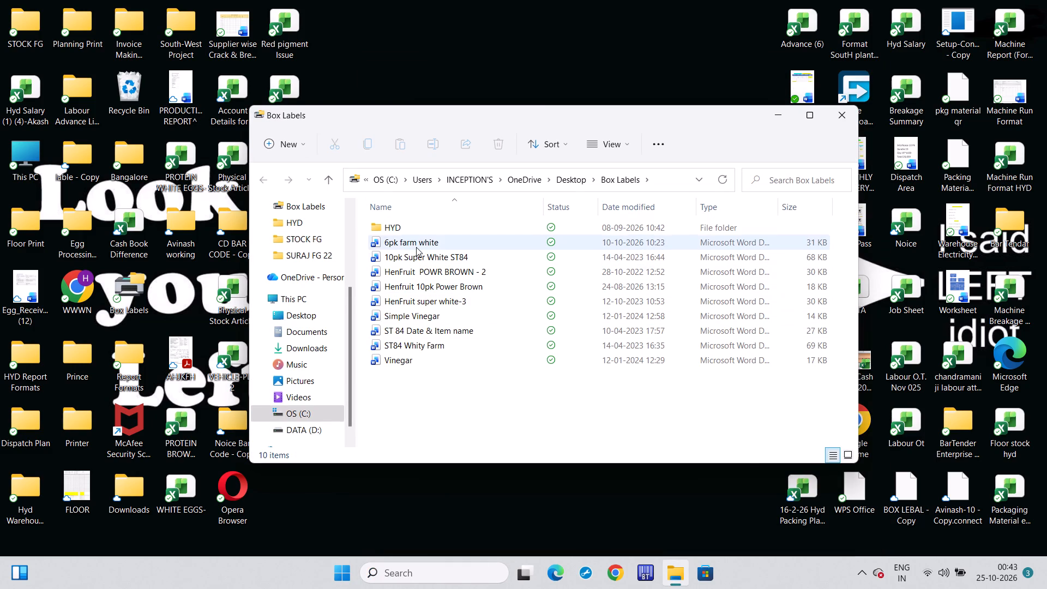
left_click(416, 257)
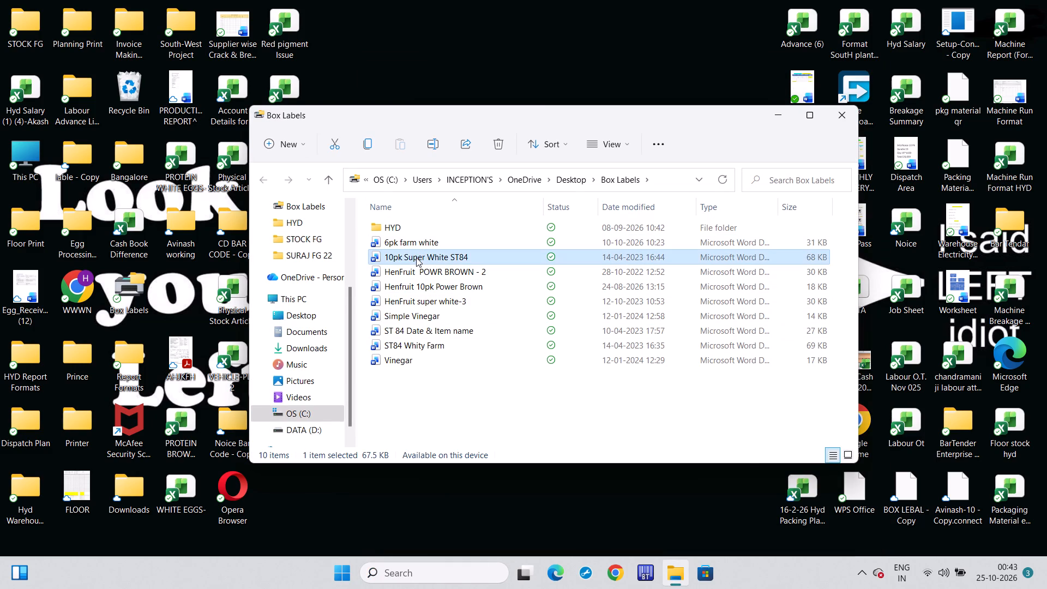
left_click(416, 257)
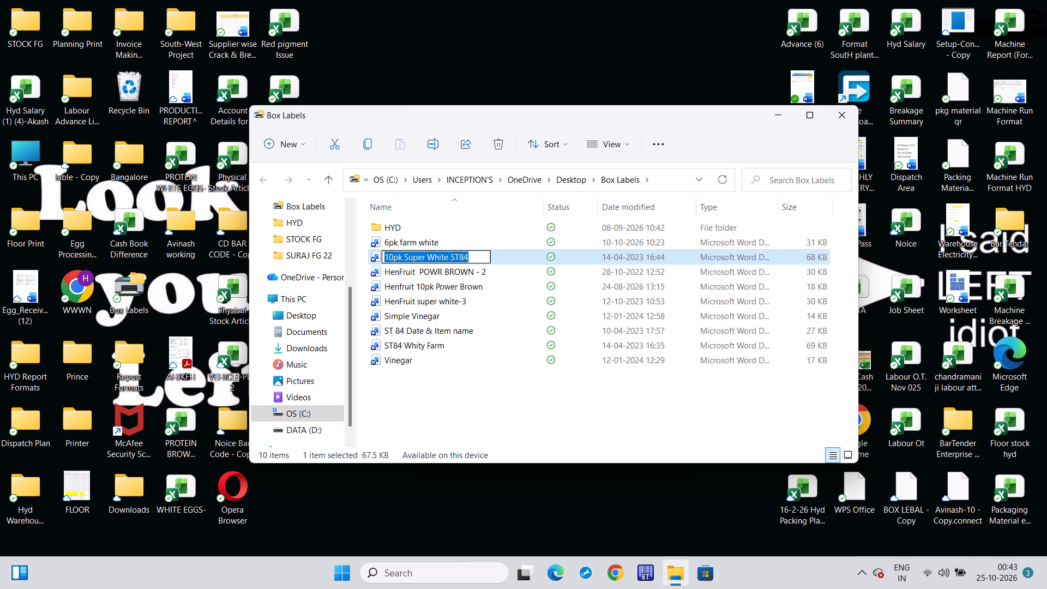
left_click(416, 257)
left_click(416, 257)
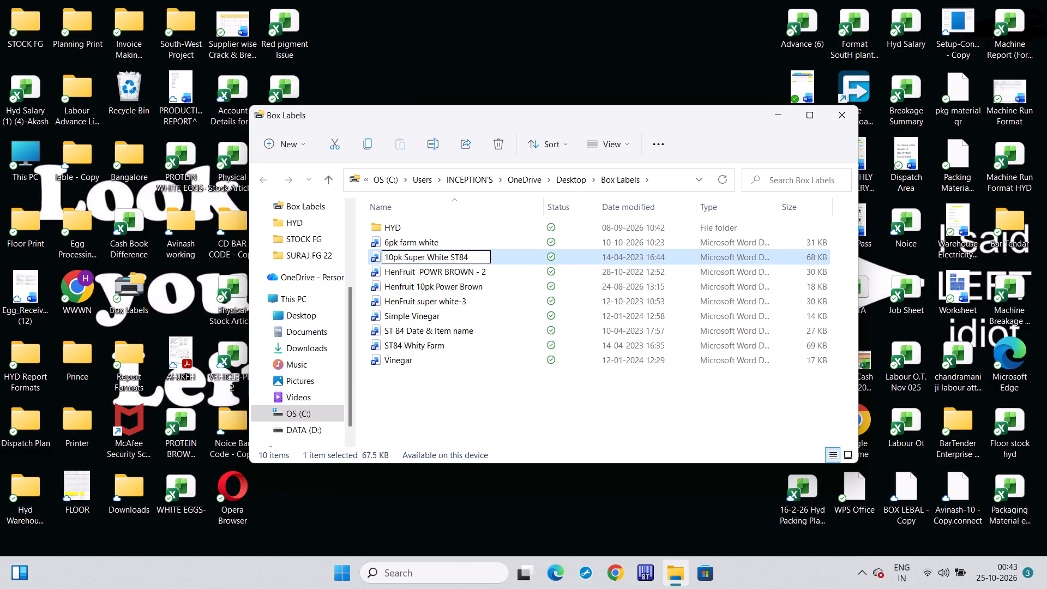
left_click(473, 258)
left_click(473, 258)
left_click(550, 257)
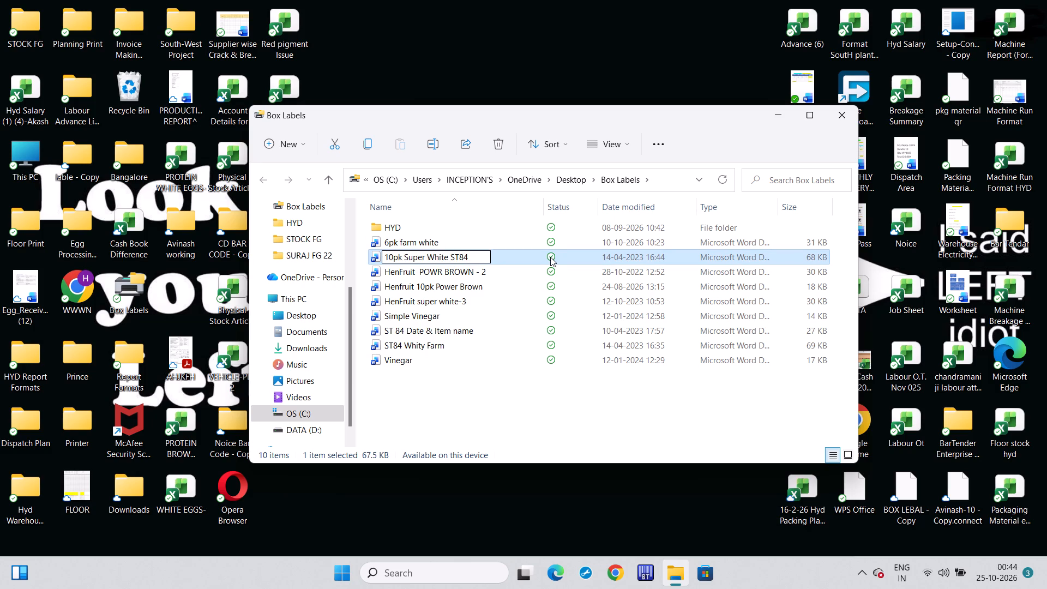
left_click(550, 257)
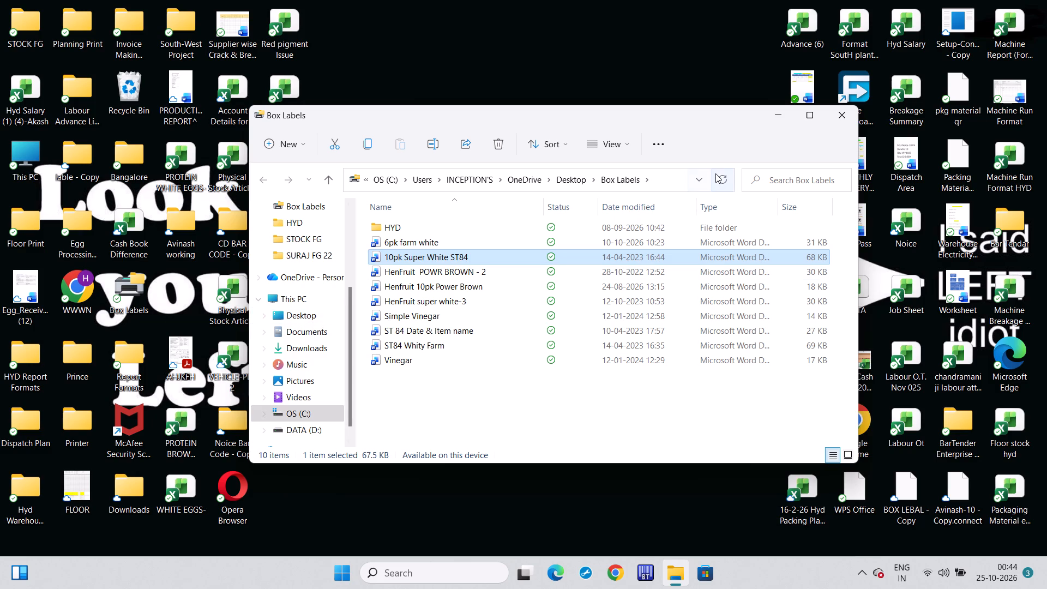
left_click(845, 117)
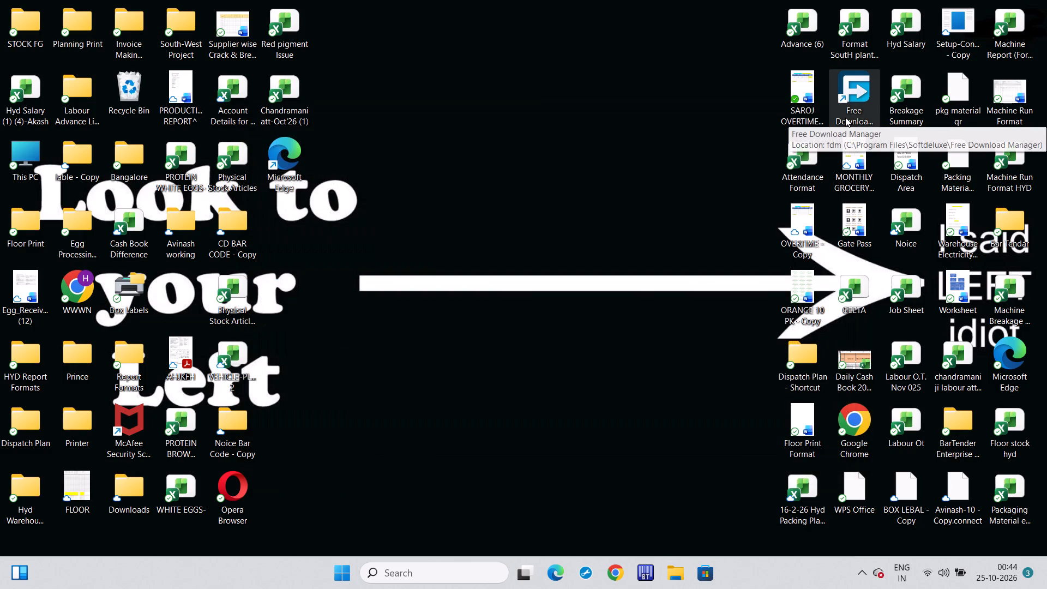
left_click(845, 117)
Launch BarTender again.
double_click(648, 564)
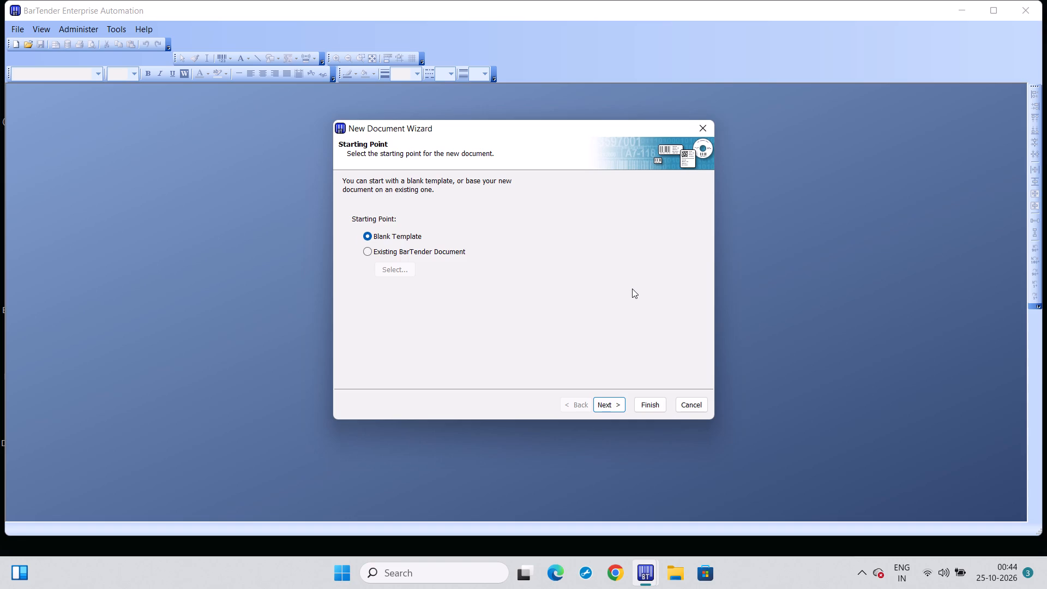
Create a new document from the blank template with the wizard's default settings.
key("Return")
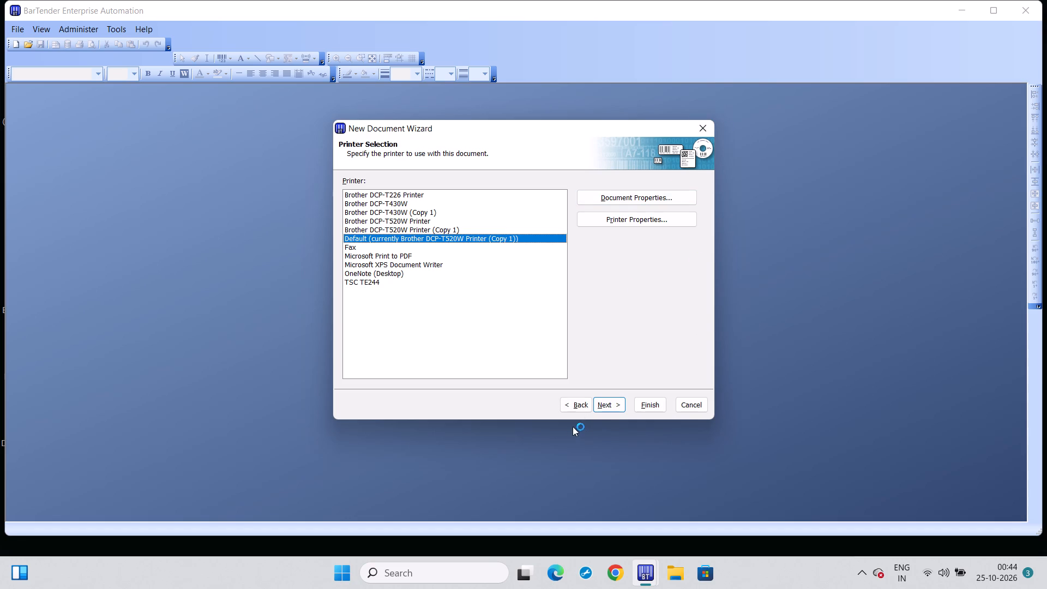
left_click(573, 403)
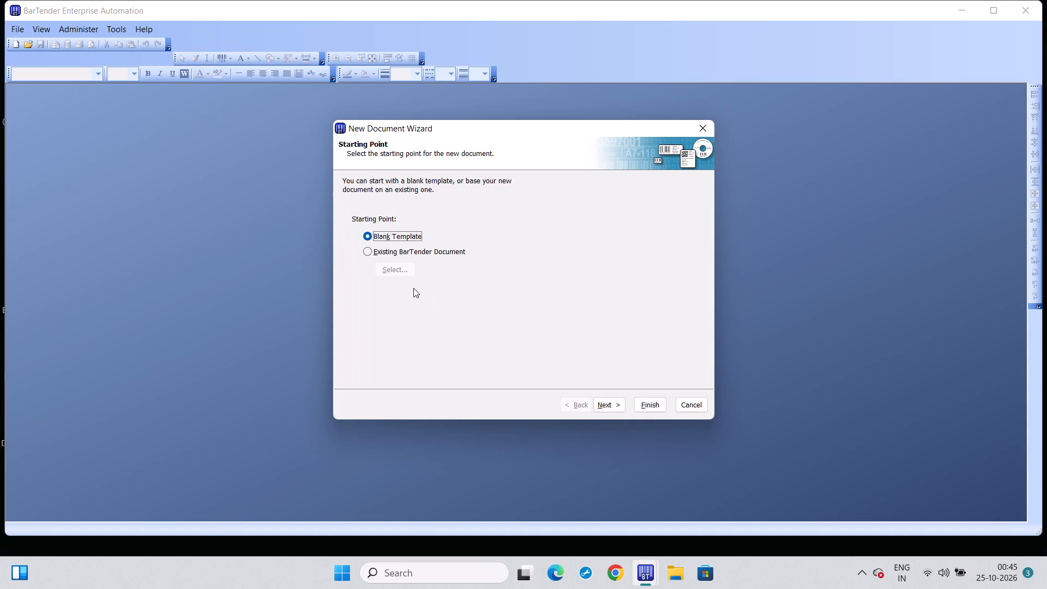
left_click(645, 406)
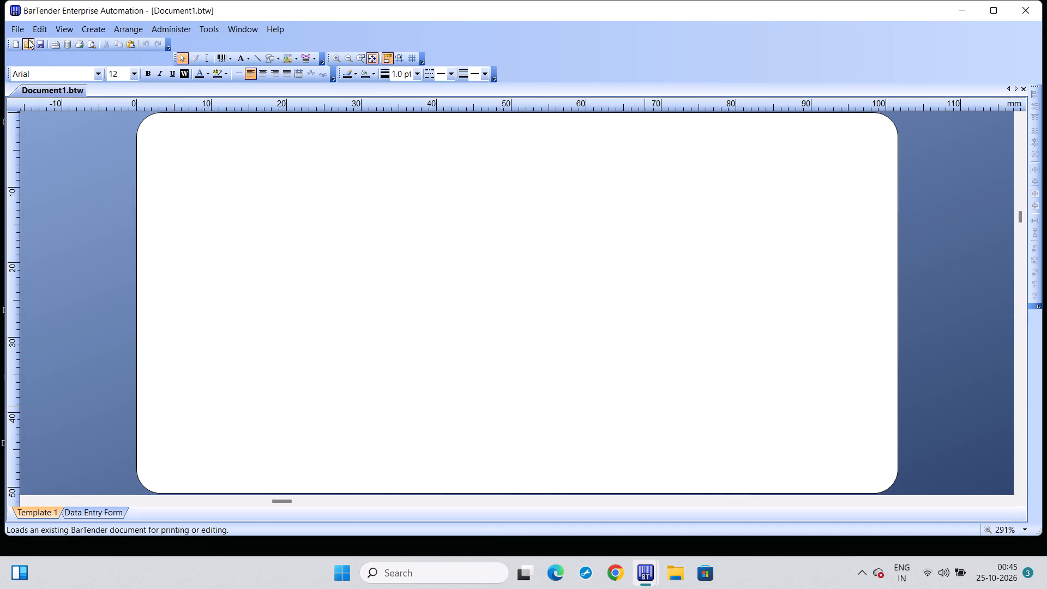
Open the BOX LABEL new - Copy document from the Downloads folder.
left_click(28, 39)
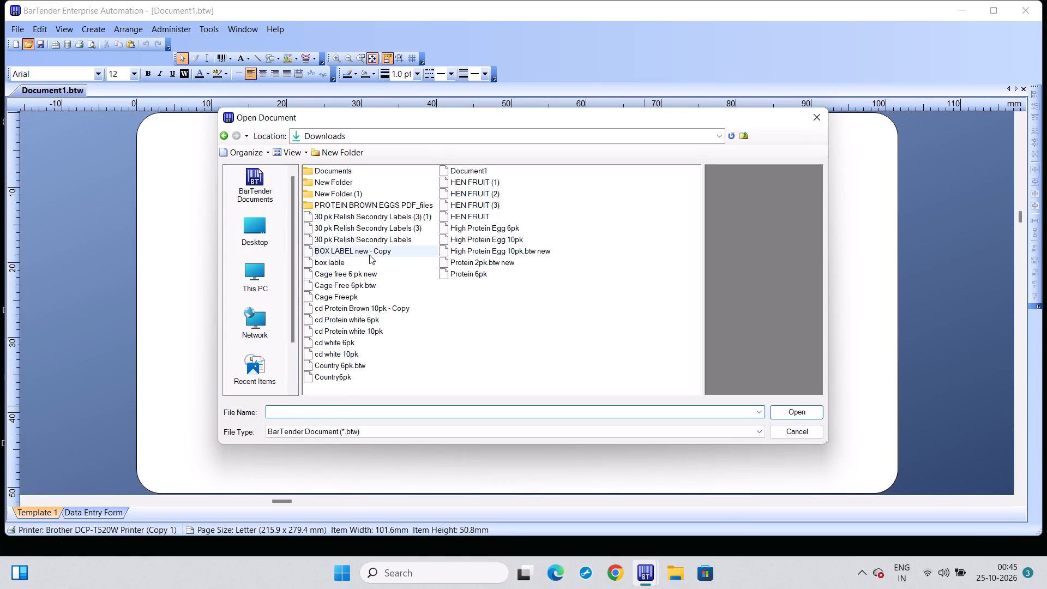
left_click(369, 255)
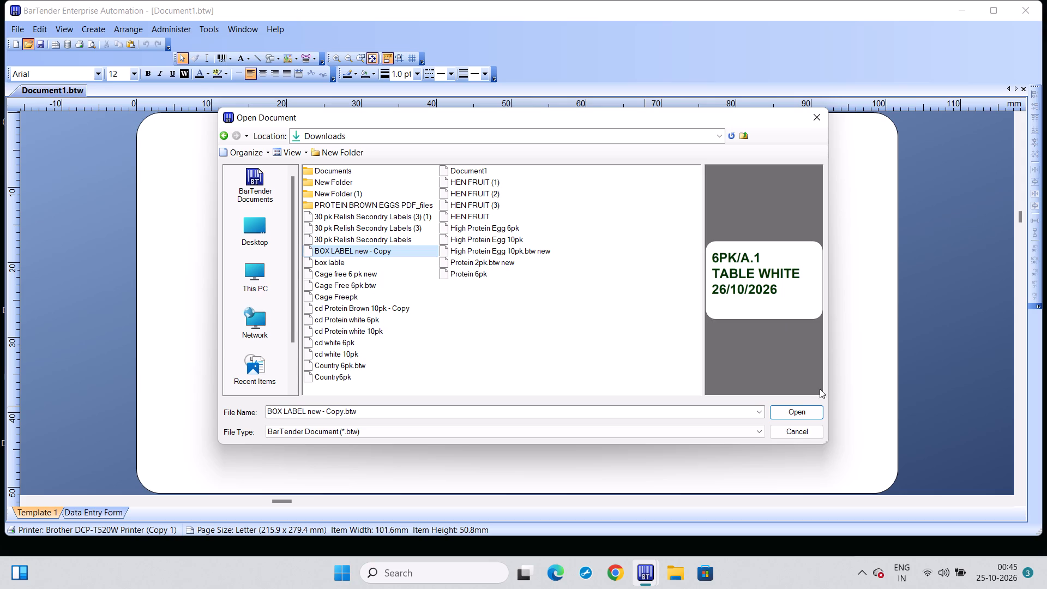
left_click(810, 409)
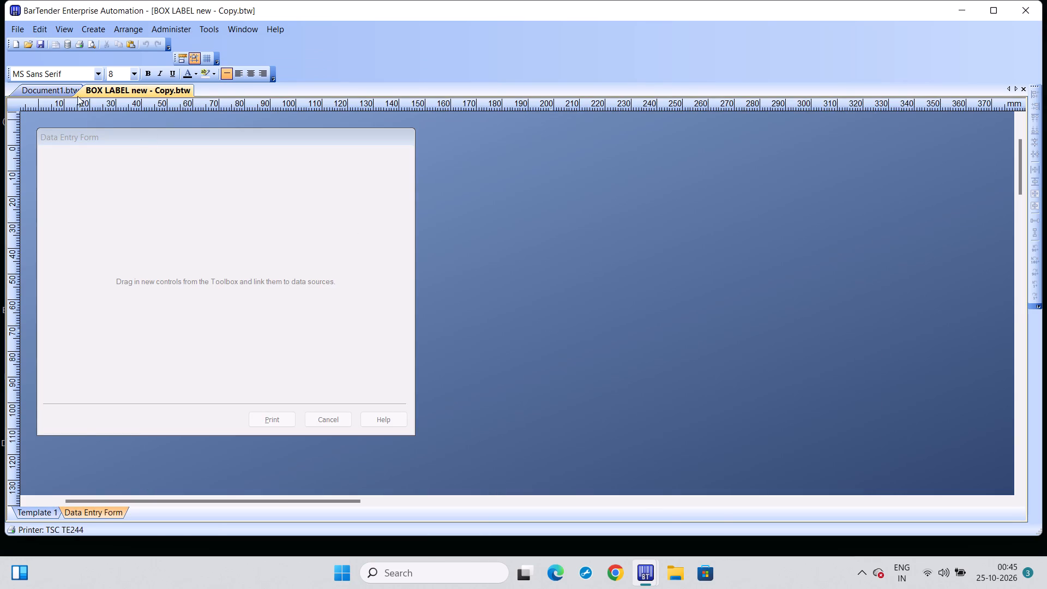
Open the box lable document from the Downloads folder and select its data entry form.
left_click(30, 43)
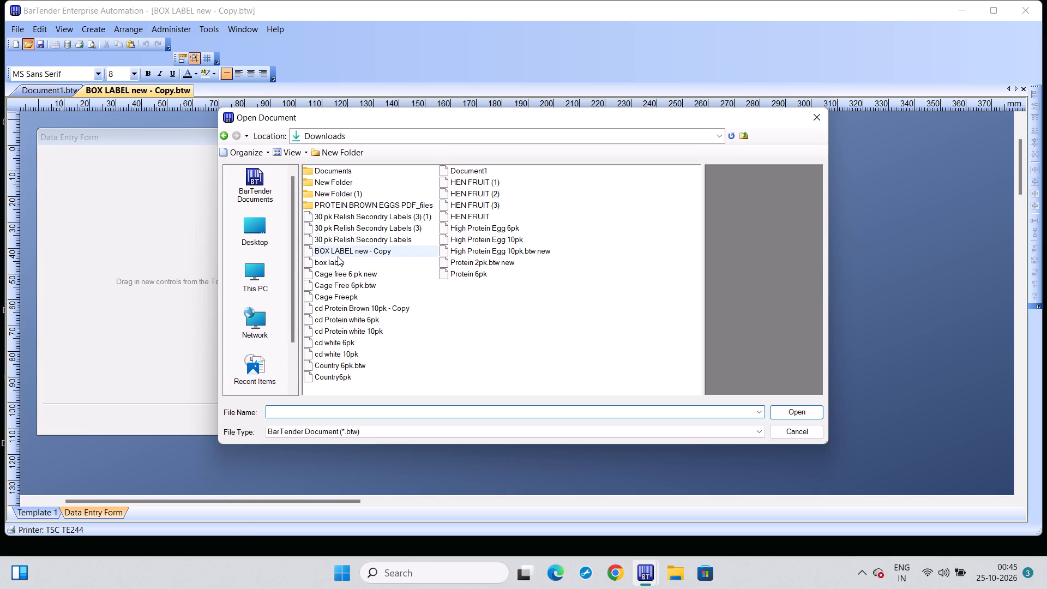
left_click(338, 266)
left_click(785, 418)
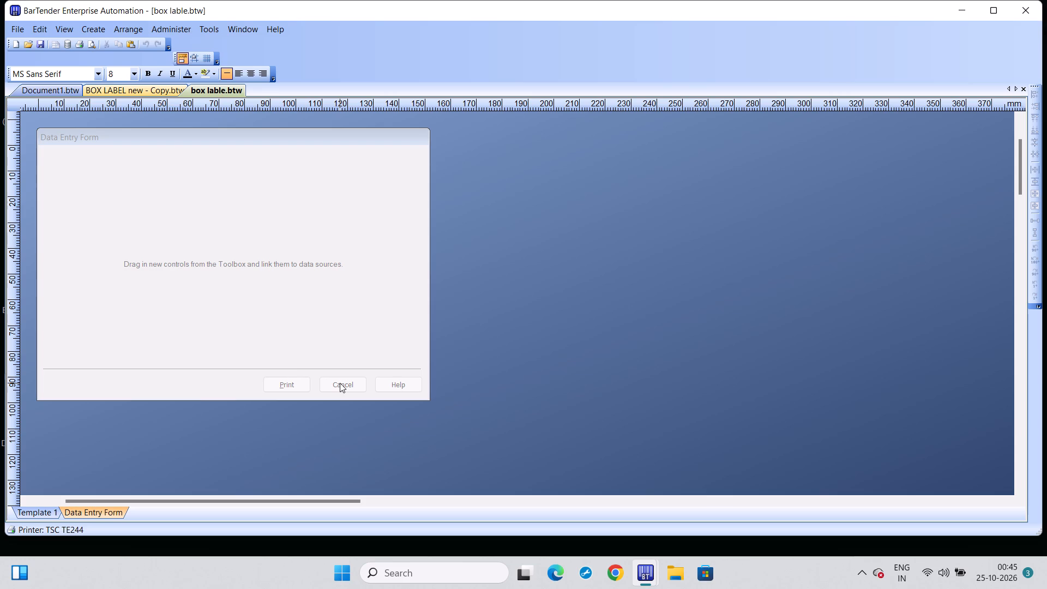
left_click(197, 232)
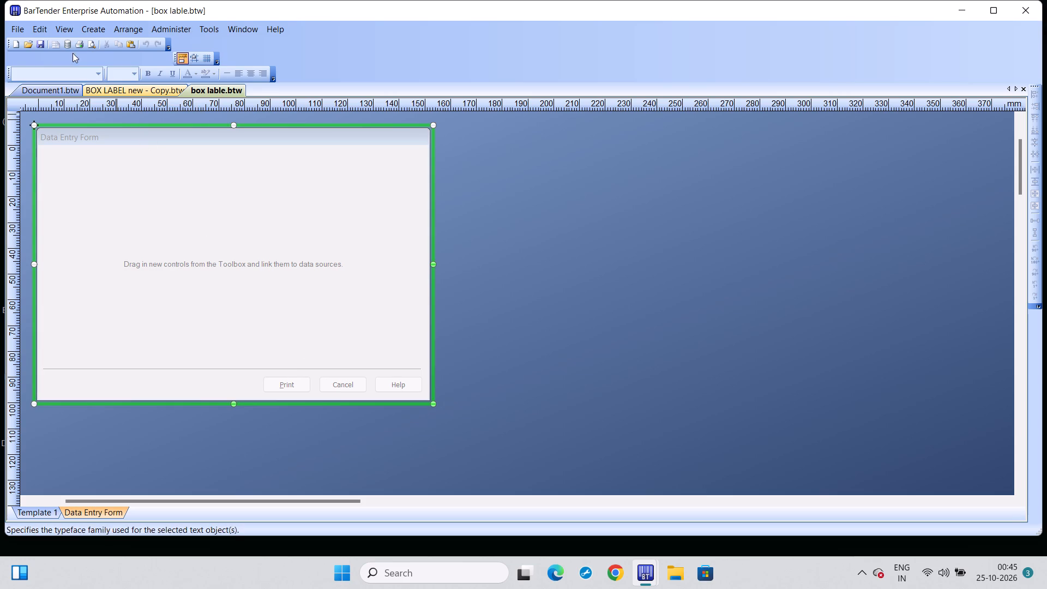
Open BOX LABEL new - Copy from the Downloads folder again, bringing that document to the front.
left_click(31, 44)
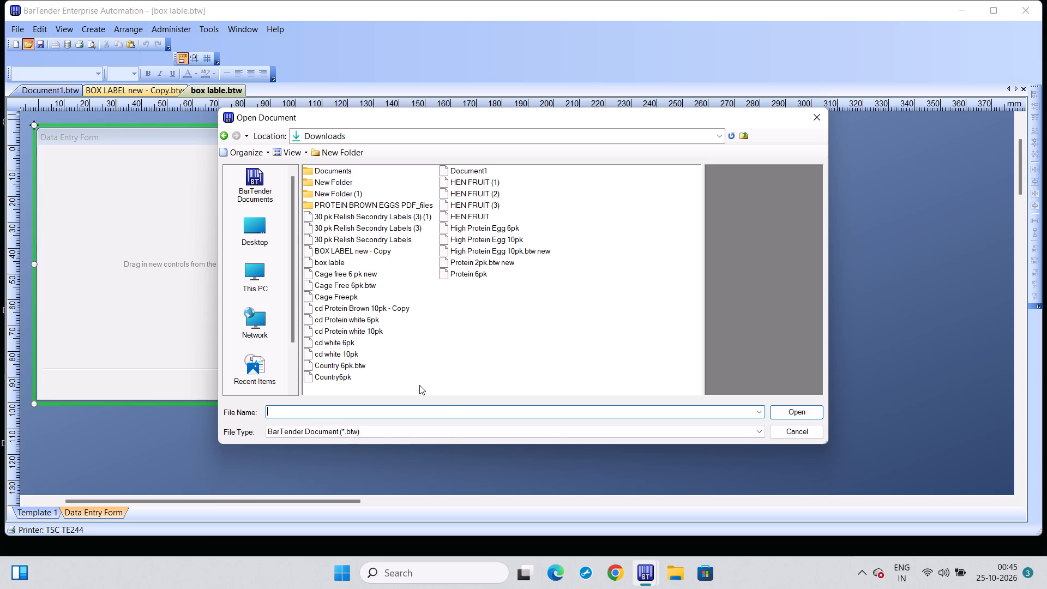
left_click(335, 247)
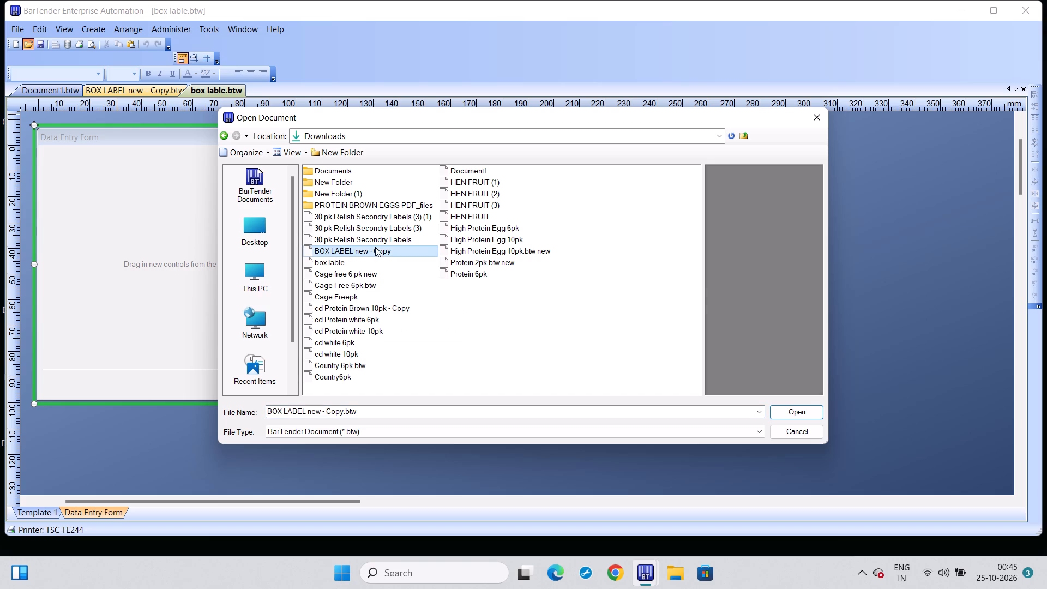
left_click(787, 408)
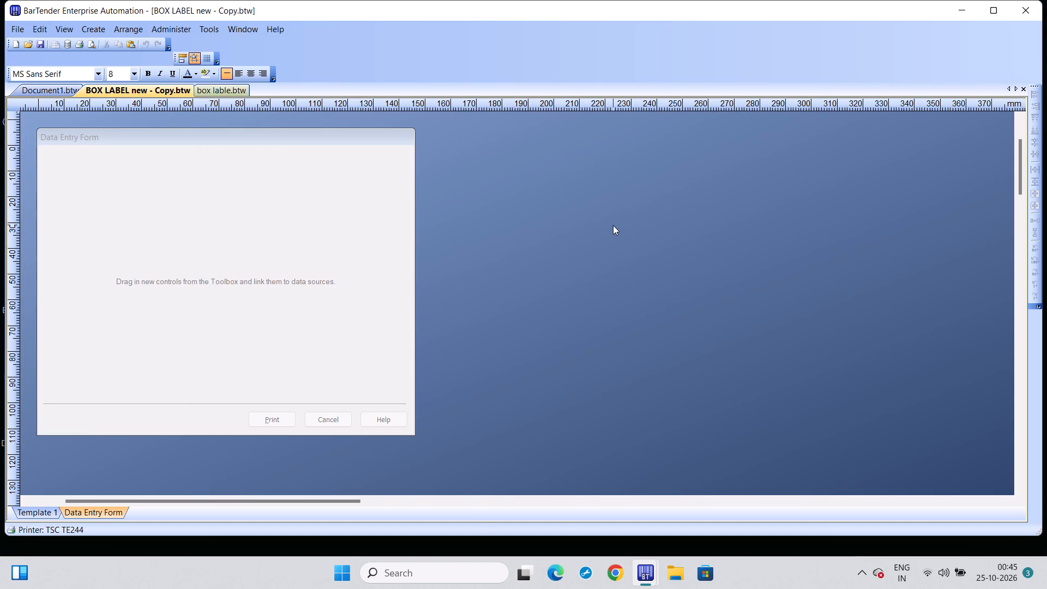
Look over the whole data entry form workspace of BOX LABEL new - Copy for label content.
scroll(728, 80, "up", 1)
left_click(728, 80)
scroll(701, 229, "down", 12, "ctrl")
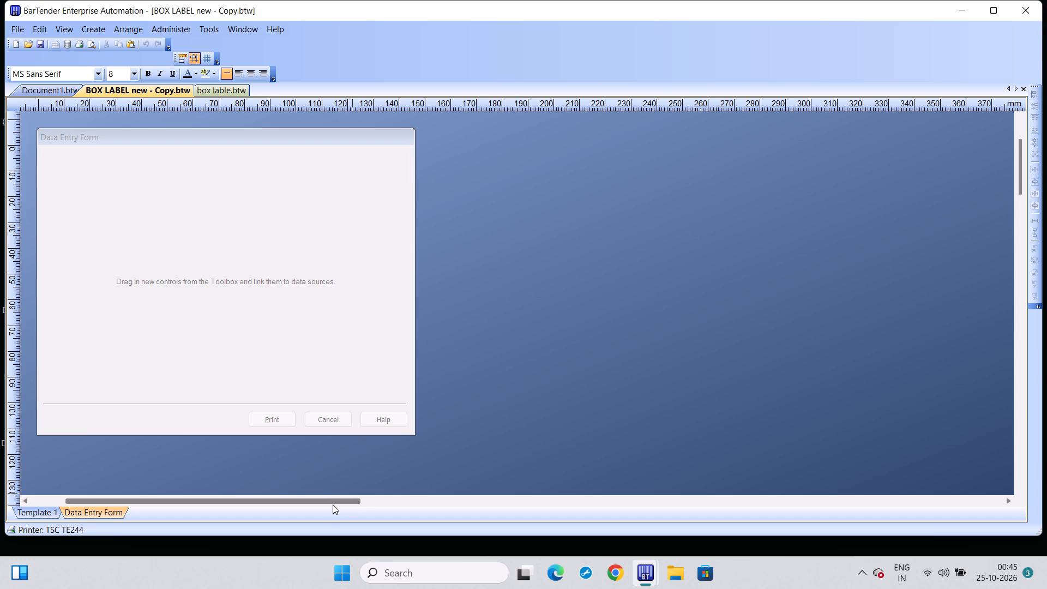
left_click_drag(333, 504, 980, 521)
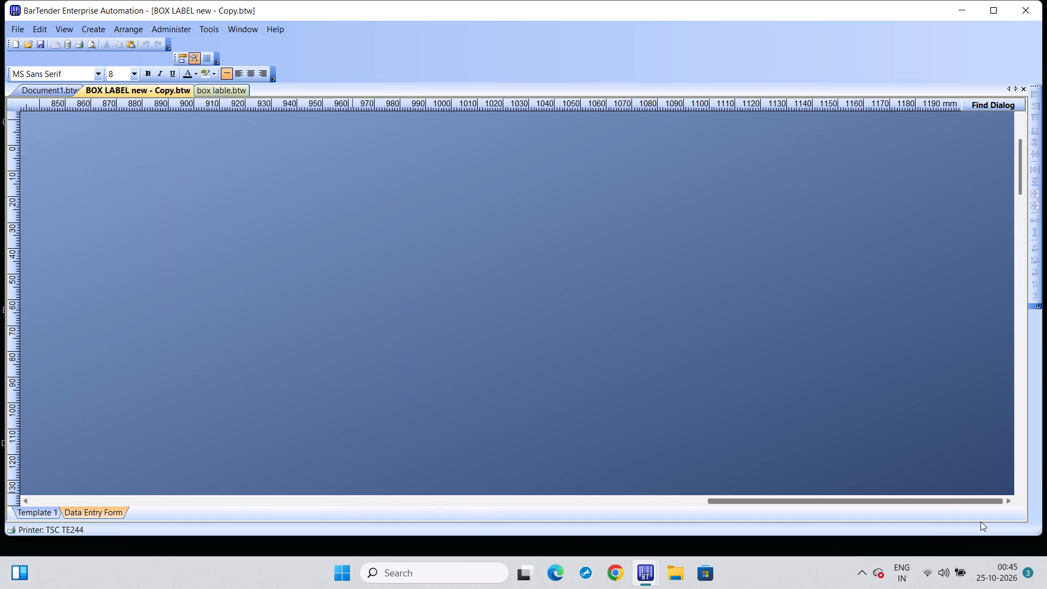
left_click_drag(980, 521, 141, 477)
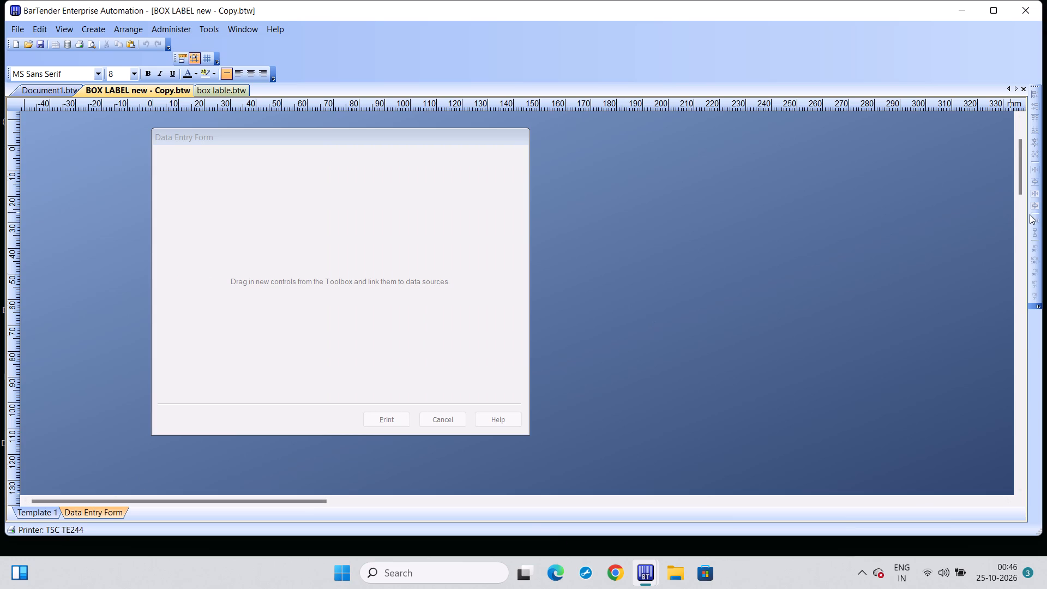
left_click_drag(1018, 175, 991, 48)
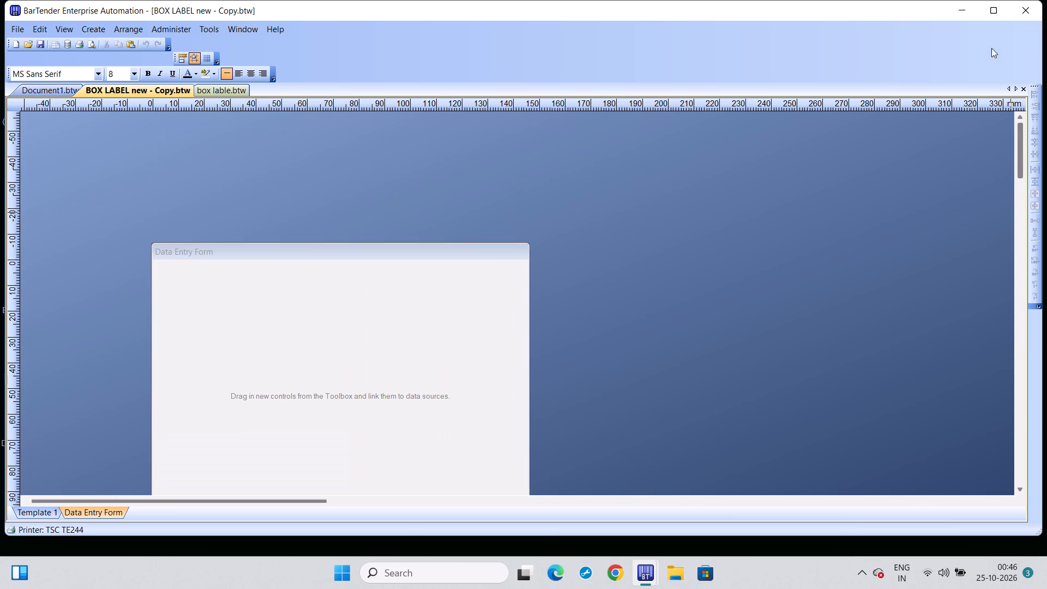
left_click_drag(991, 48, 984, 21)
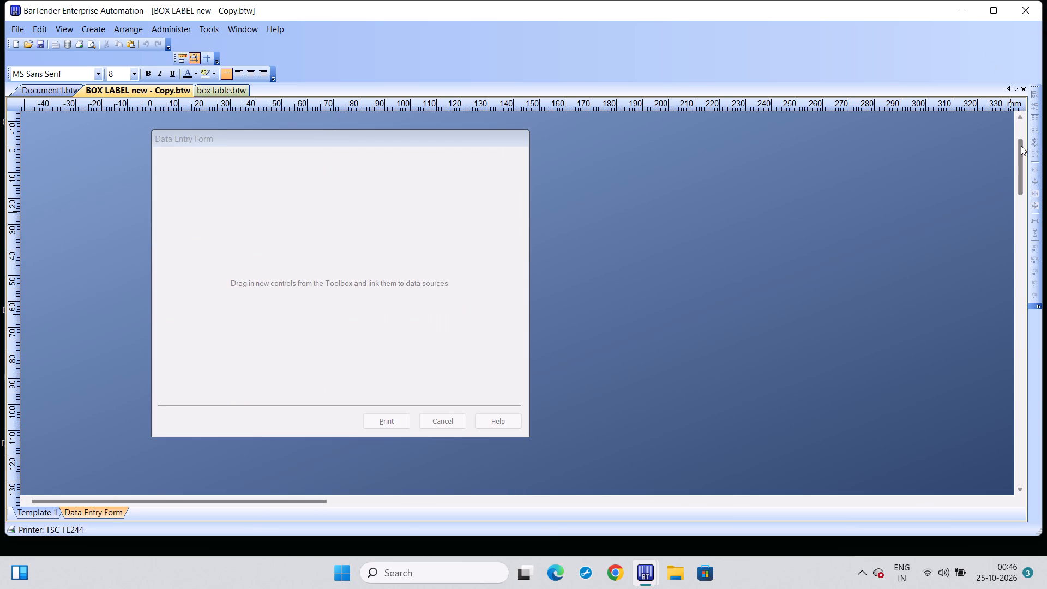
left_click_drag(1021, 146, 1034, 397)
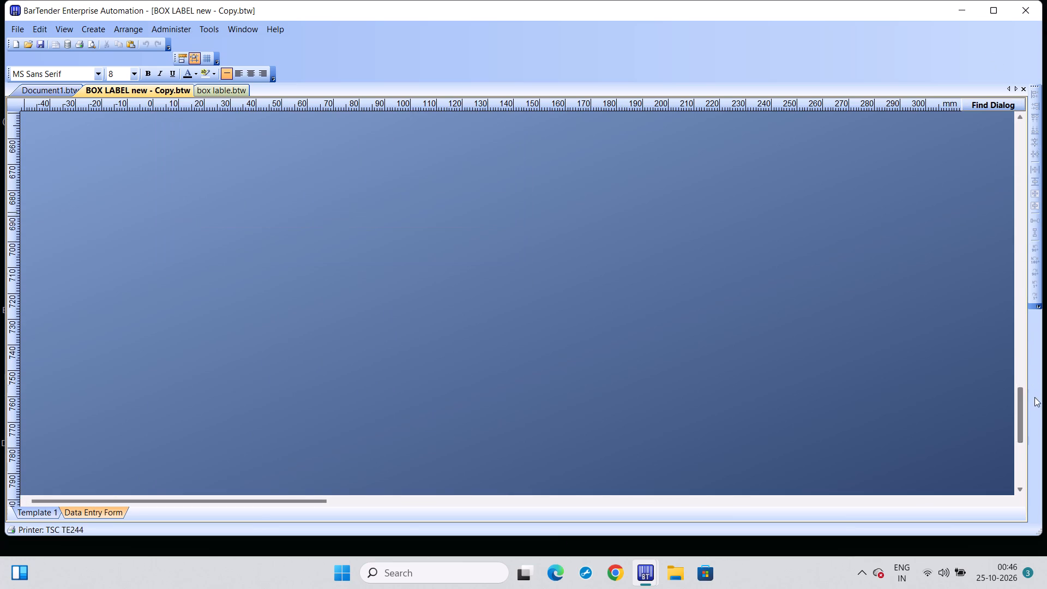
left_click_drag(1034, 397, 1009, 260)
left_click_drag(311, 501, 797, 466)
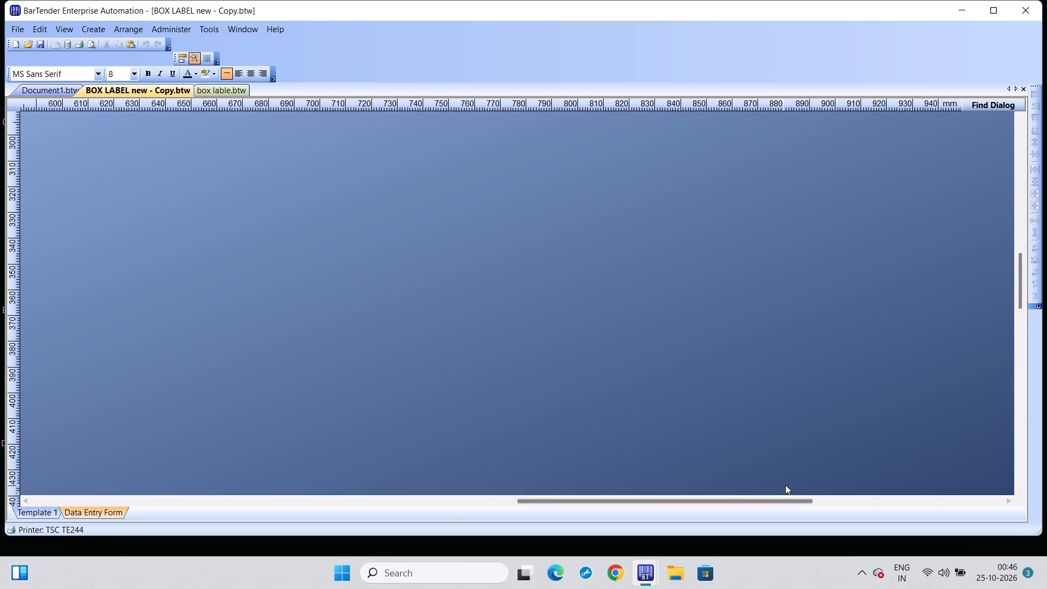
left_click(785, 485)
left_click_drag(775, 496, 1035, 496)
scroll(771, 363, "down", 9, "ctrl")
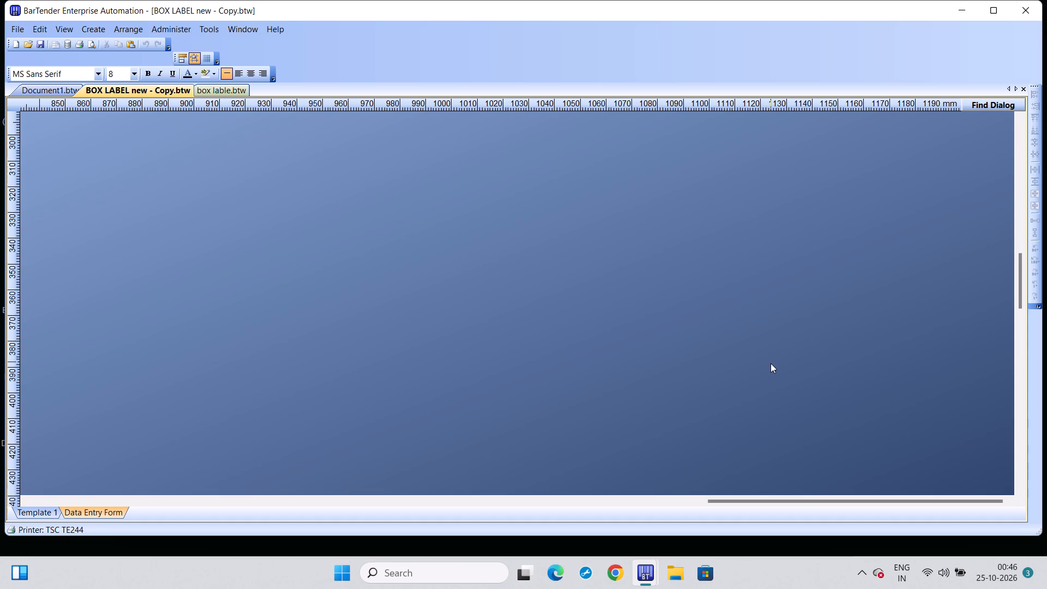
scroll(771, 363, "down", 8, "ctrl")
Switch to the box lable document and check its data entry form's properties, changing nothing.
left_click(246, 88)
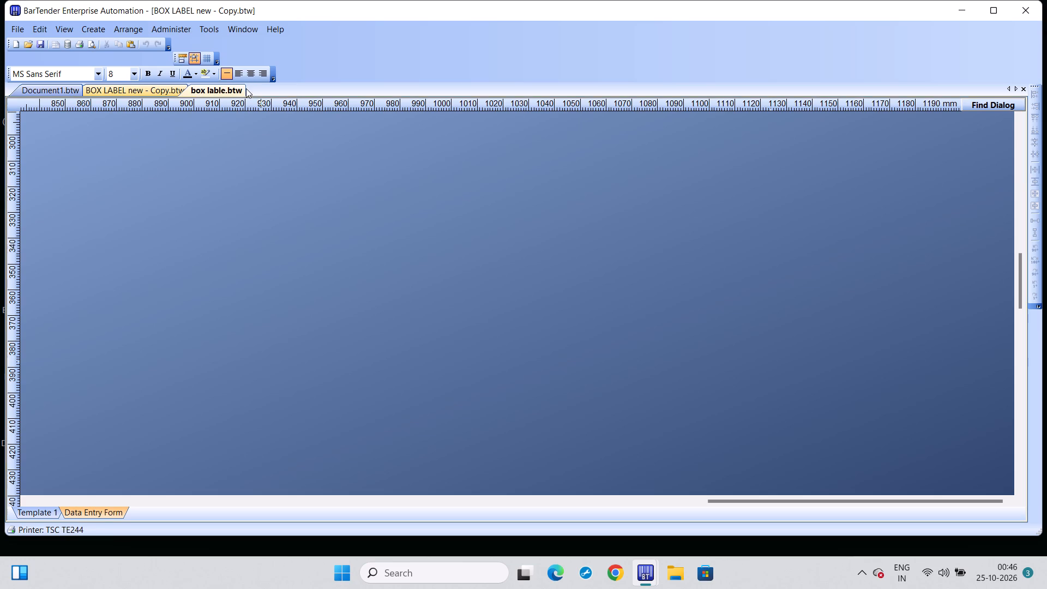
double_click(262, 247)
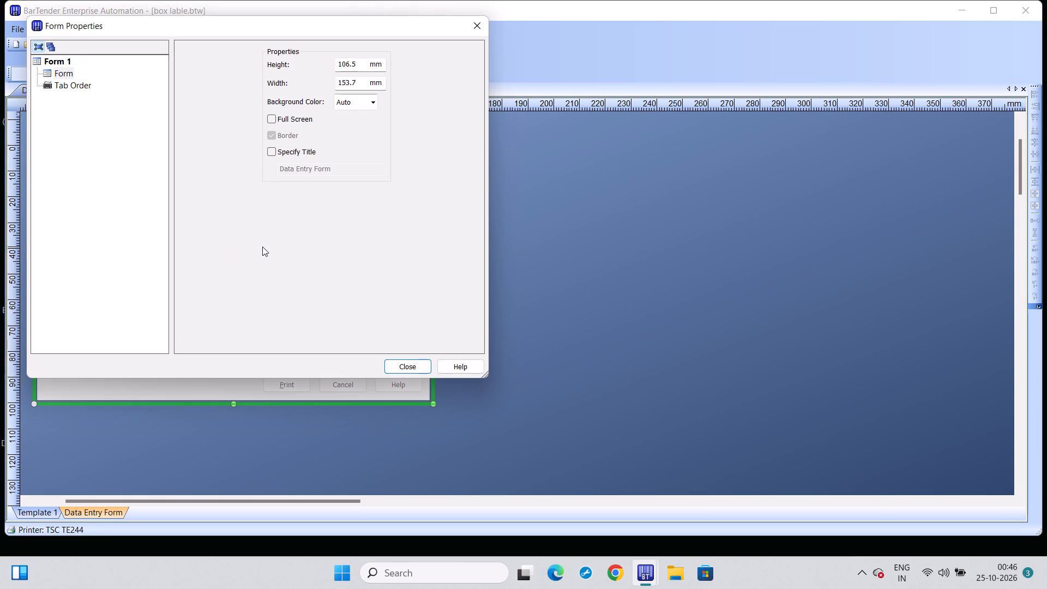
left_click(417, 368)
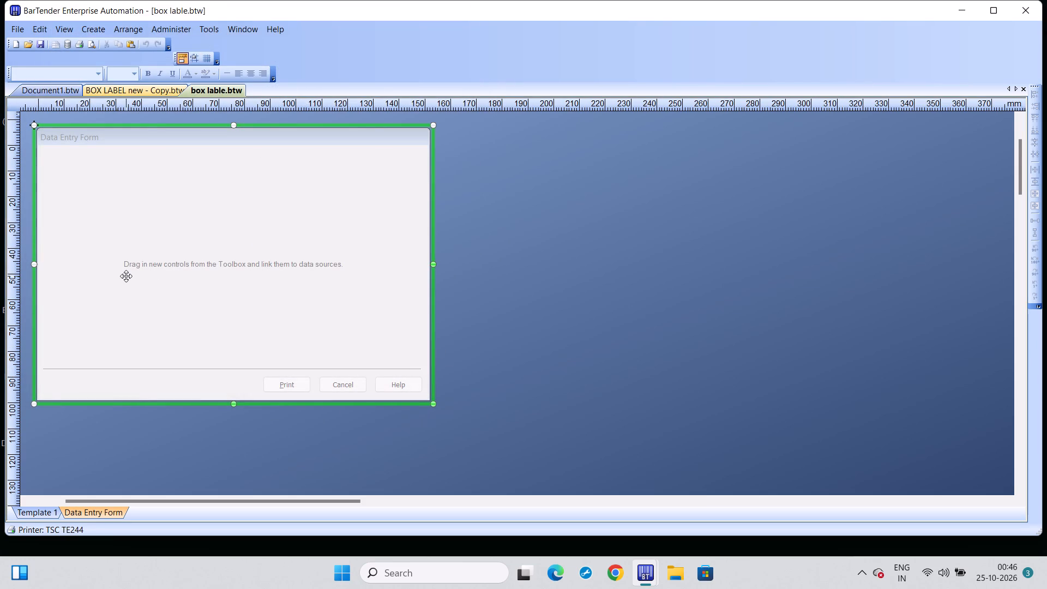
Enlarge the box lable data entry form to about 298 mm wide and 120 mm high, and deselect it.
left_click_drag(139, 279, 445, 320)
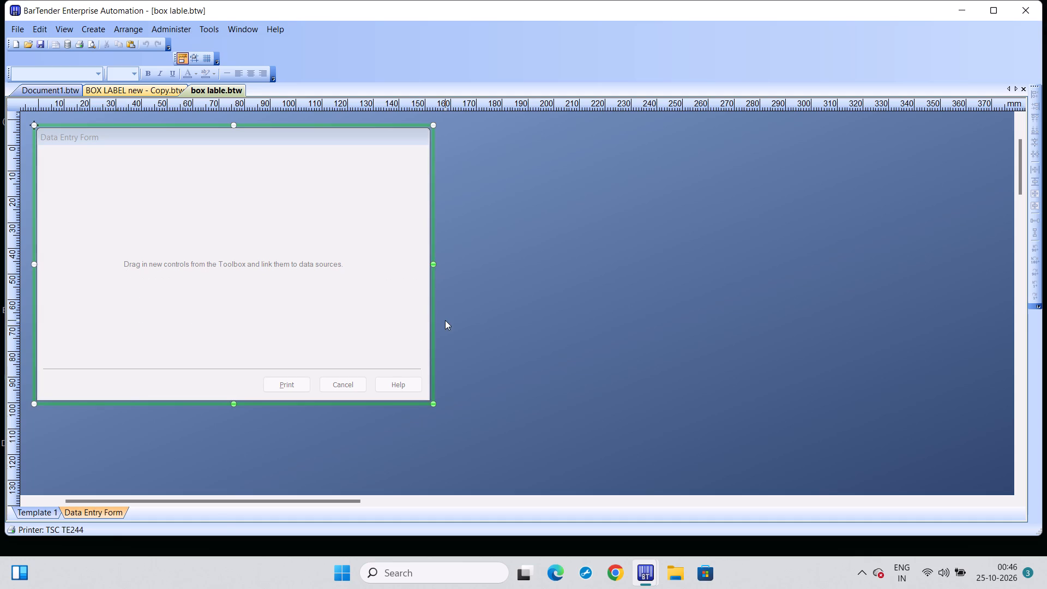
left_click_drag(416, 341, 700, 318)
left_click_drag(421, 401, 580, 387)
left_click_drag(433, 404, 796, 437)
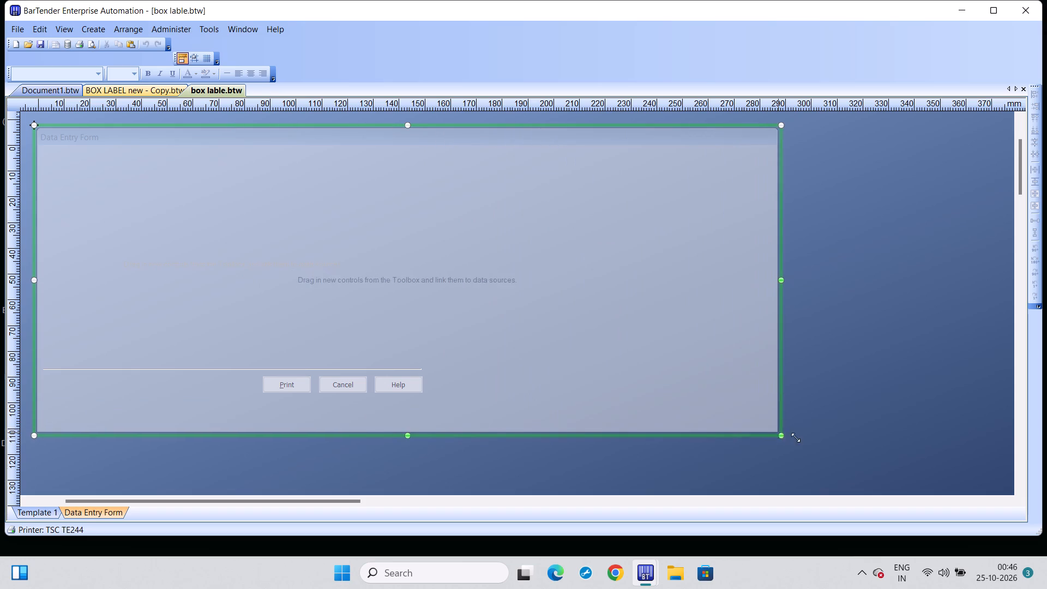
left_click_drag(796, 437, 802, 437)
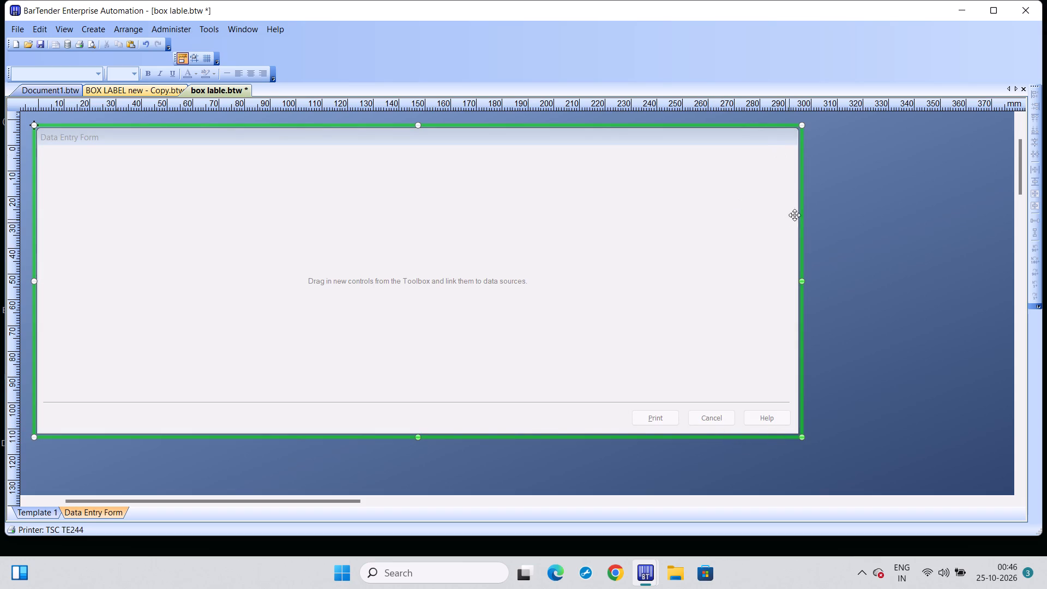
left_click(957, 320)
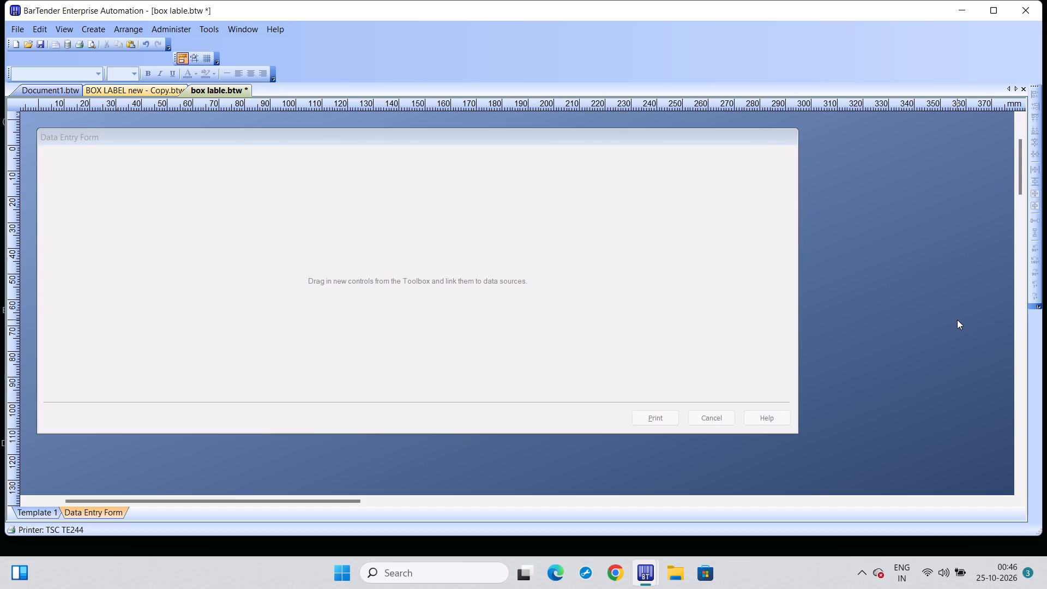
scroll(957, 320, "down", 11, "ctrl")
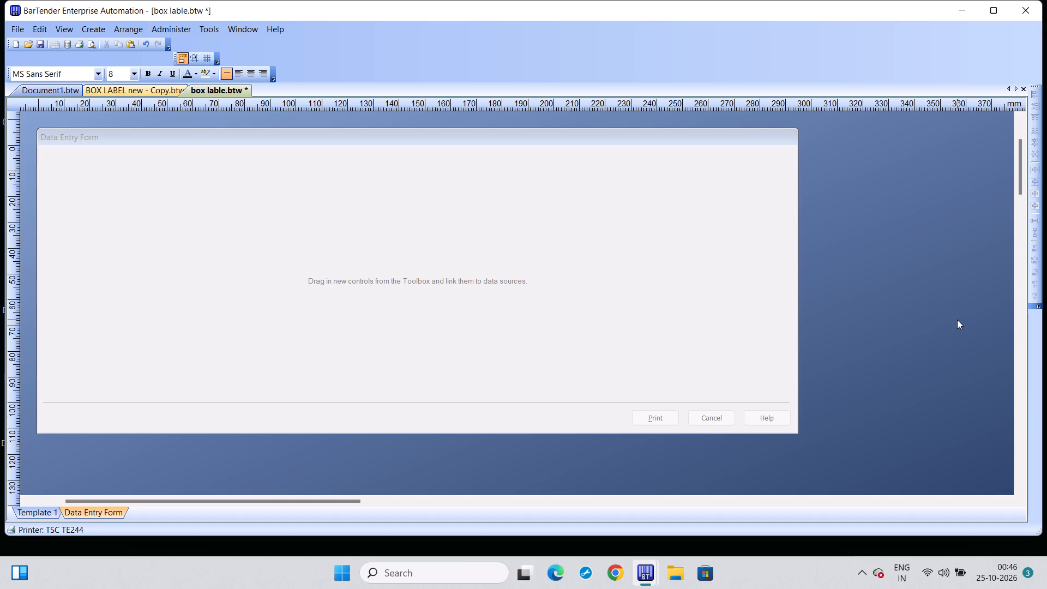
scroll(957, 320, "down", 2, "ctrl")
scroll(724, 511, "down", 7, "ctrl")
Close the BarTender window holding the open box label documents.
left_click(1037, 8)
left_click(594, 292)
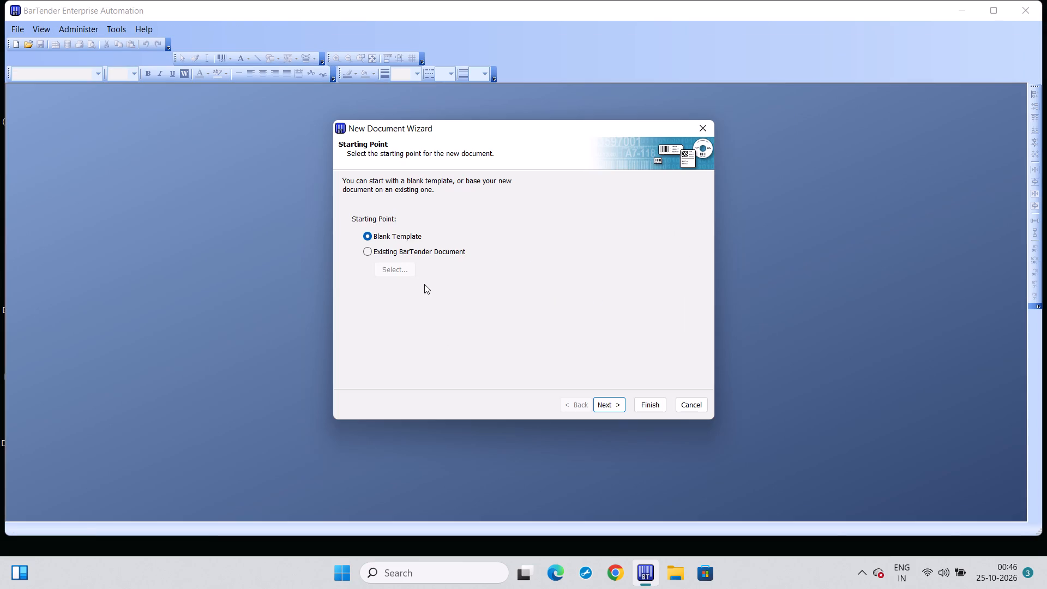
Create a new blank-template document with the default printer, Letter portrait page, rounded rectangle items and horizontal printing order starting top-left.
left_click(611, 407)
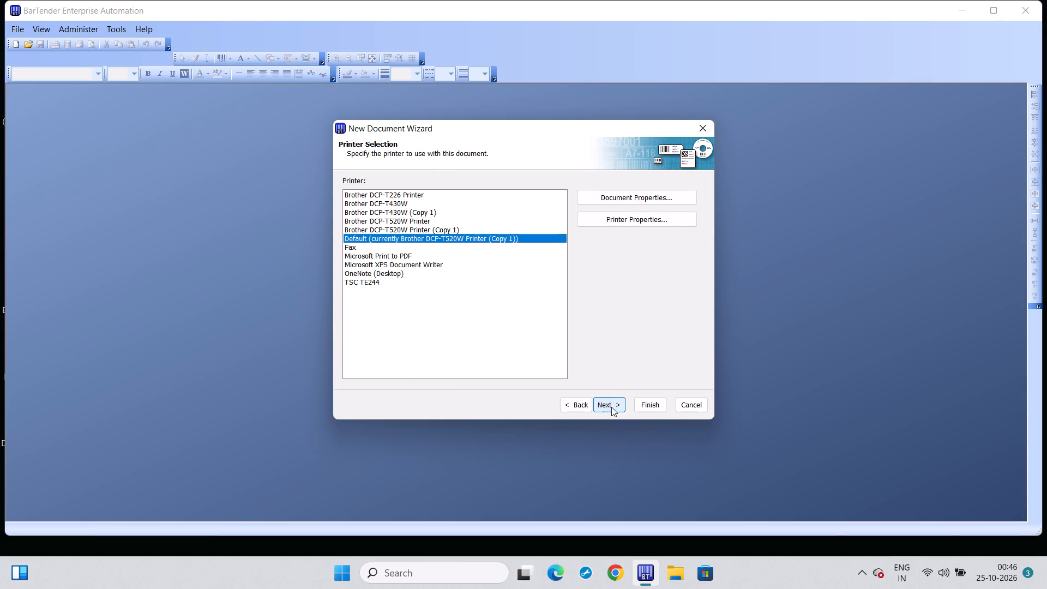
left_click(611, 407)
left_click(611, 407)
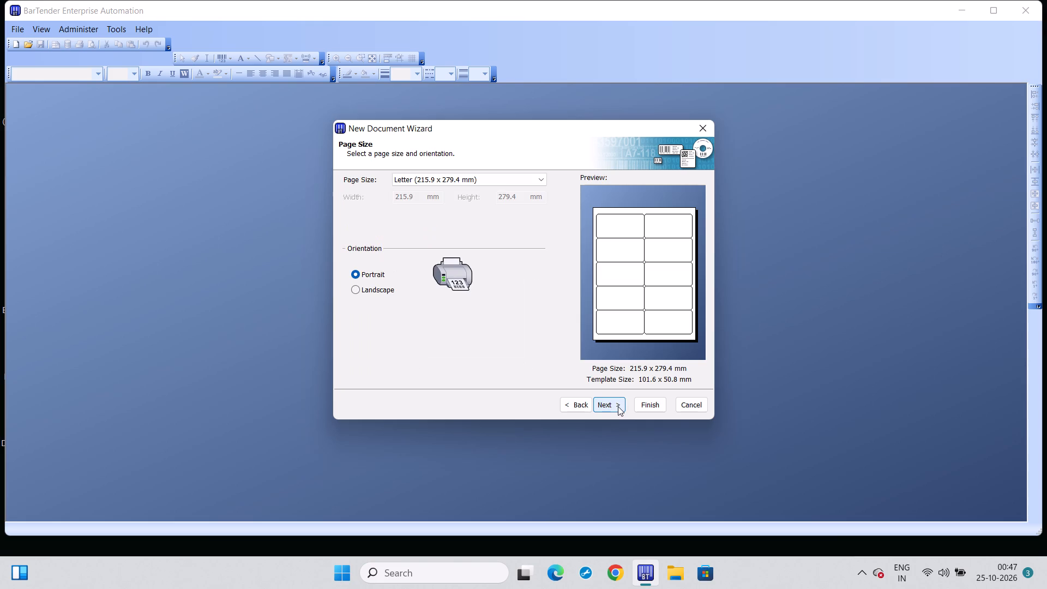
left_click(618, 406)
left_click(618, 406)
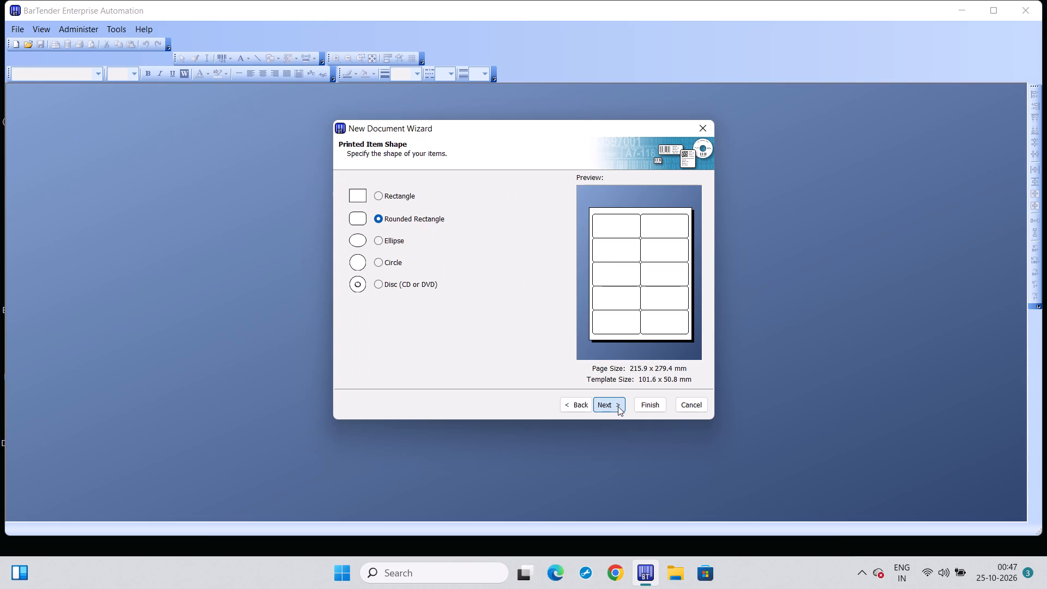
left_click(618, 406)
left_click(618, 406)
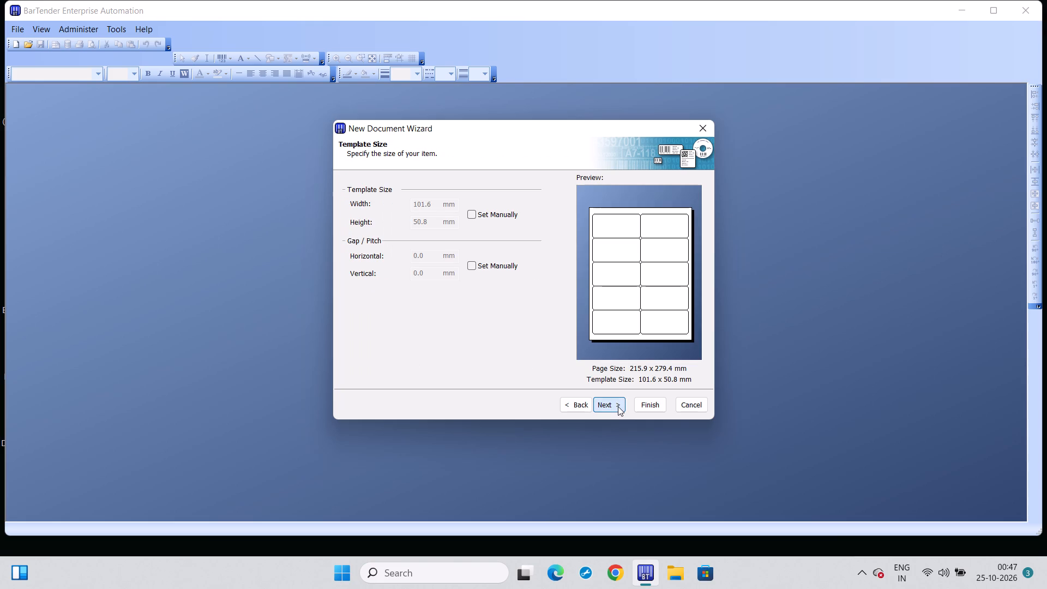
left_click(618, 406)
triple_click(618, 406)
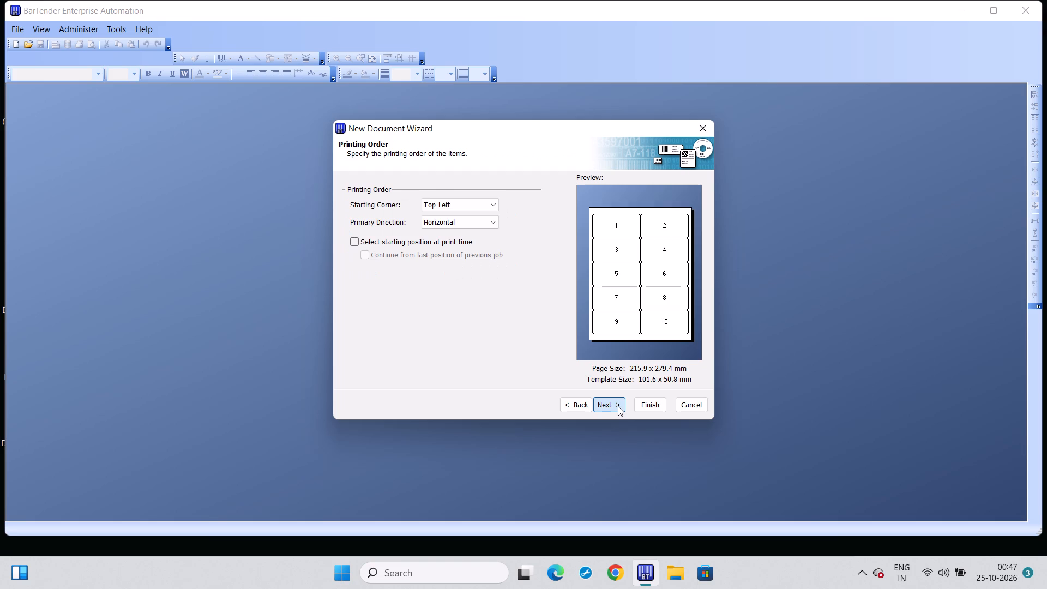
left_click(644, 407)
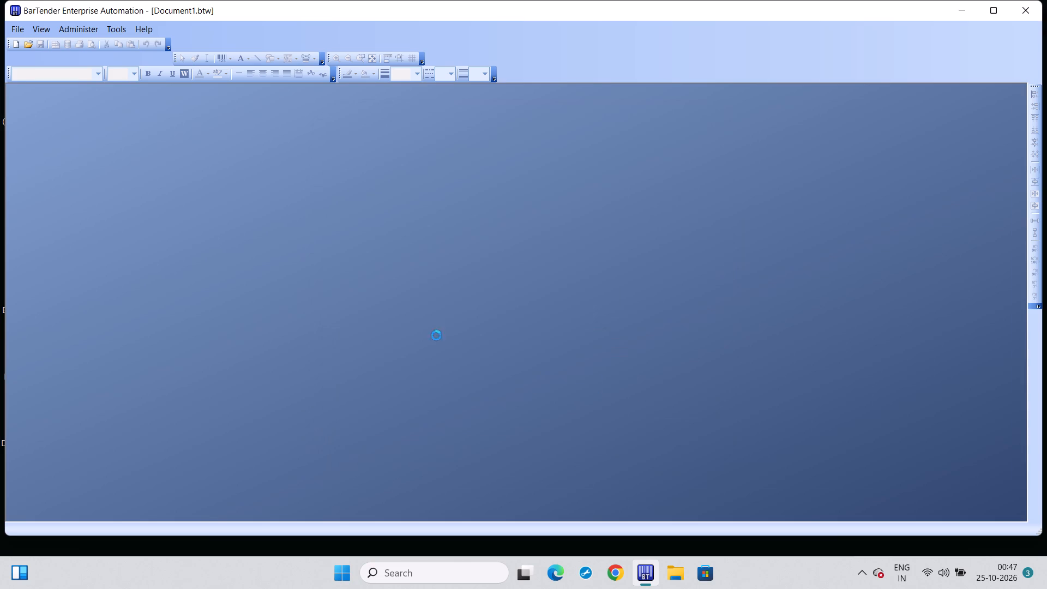
left_click(362, 255)
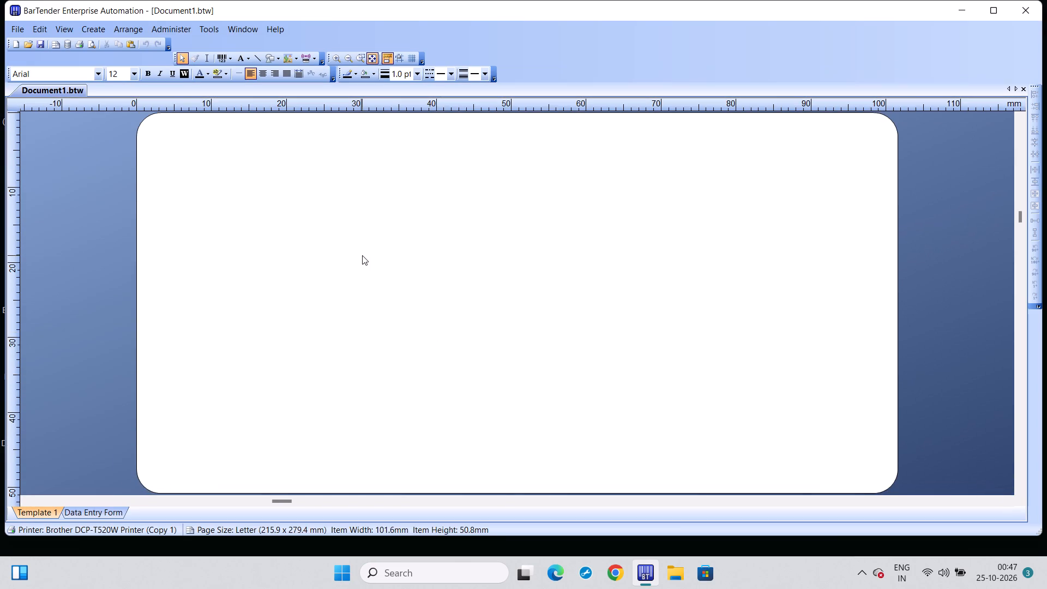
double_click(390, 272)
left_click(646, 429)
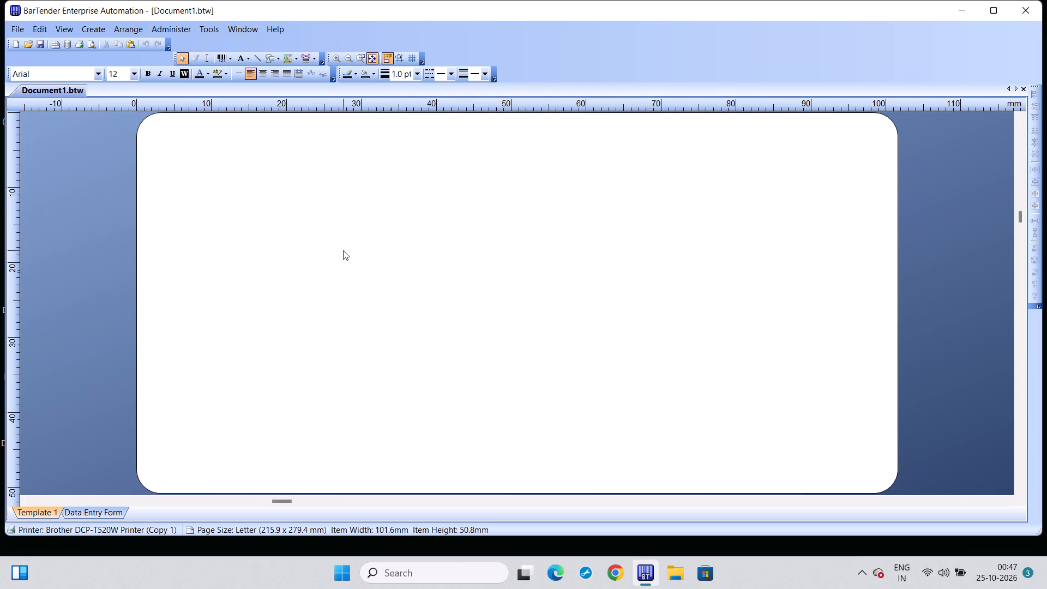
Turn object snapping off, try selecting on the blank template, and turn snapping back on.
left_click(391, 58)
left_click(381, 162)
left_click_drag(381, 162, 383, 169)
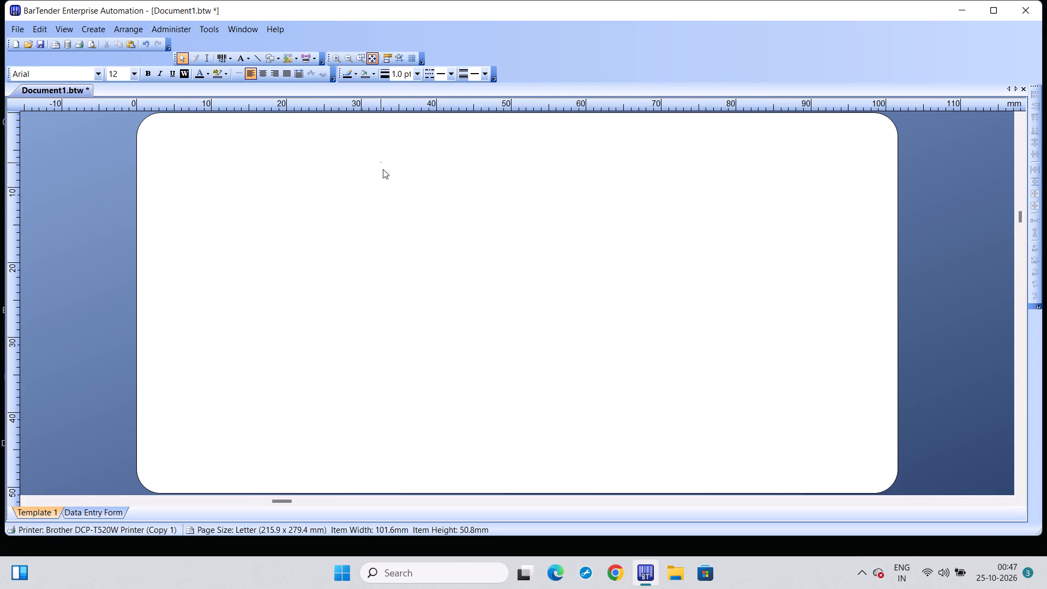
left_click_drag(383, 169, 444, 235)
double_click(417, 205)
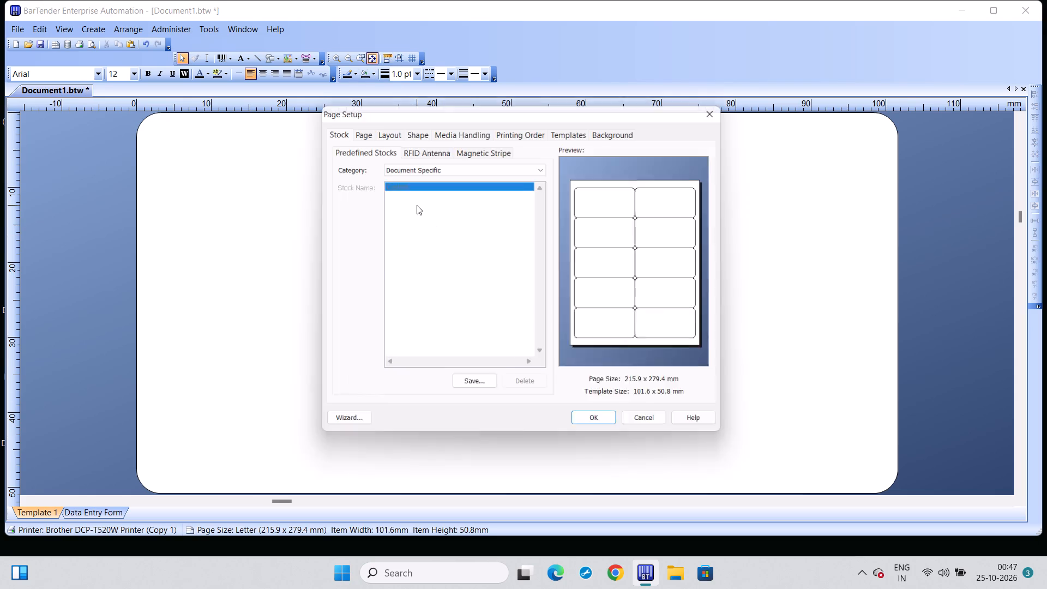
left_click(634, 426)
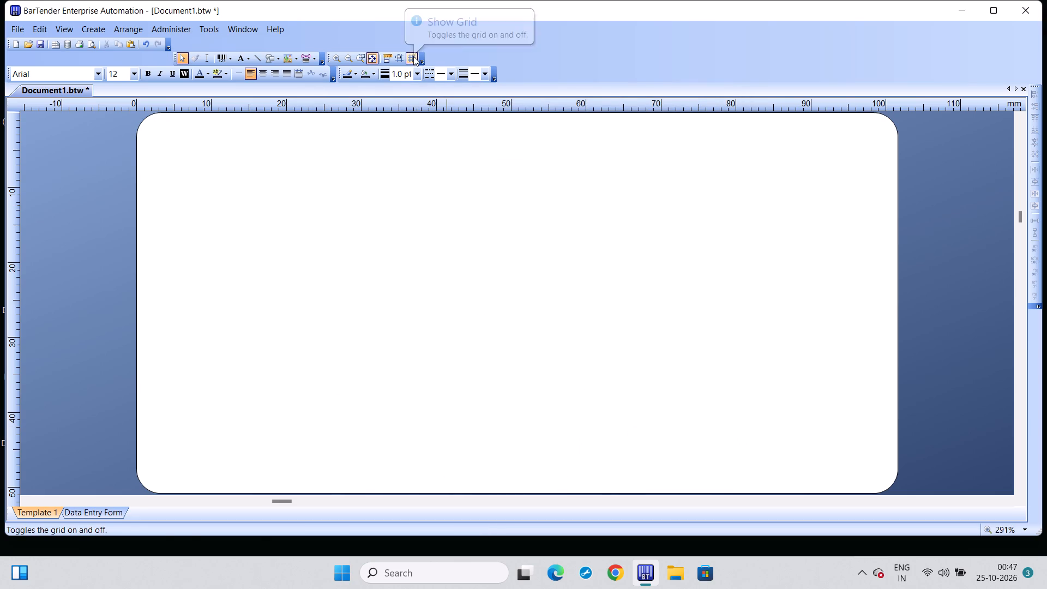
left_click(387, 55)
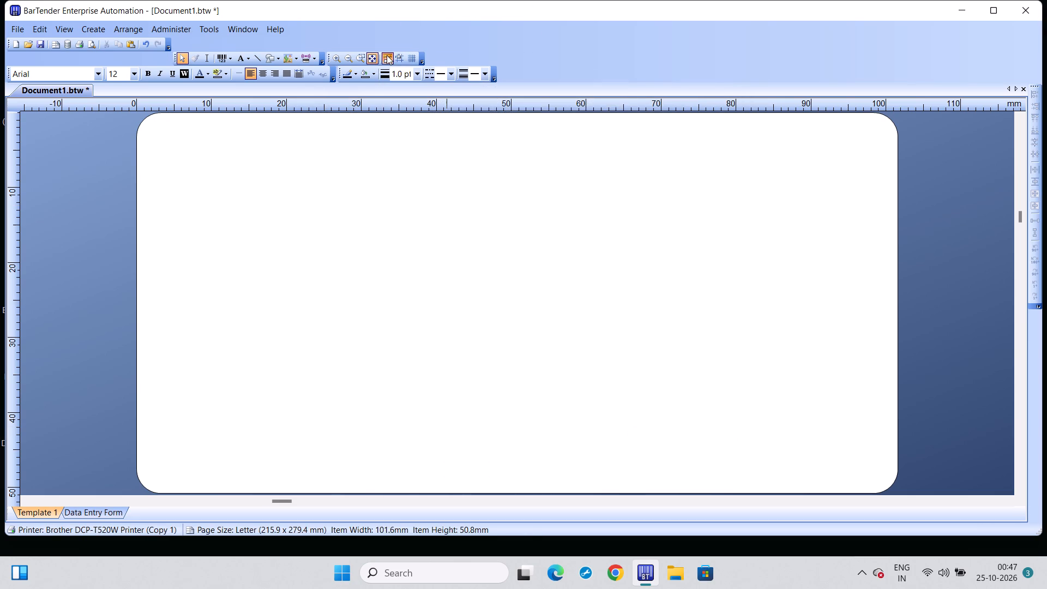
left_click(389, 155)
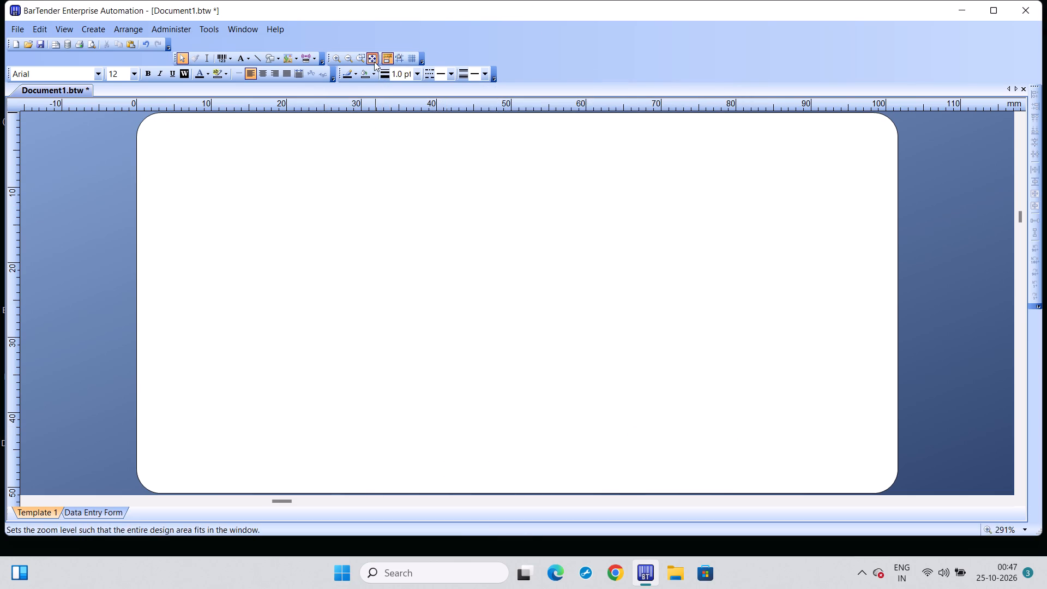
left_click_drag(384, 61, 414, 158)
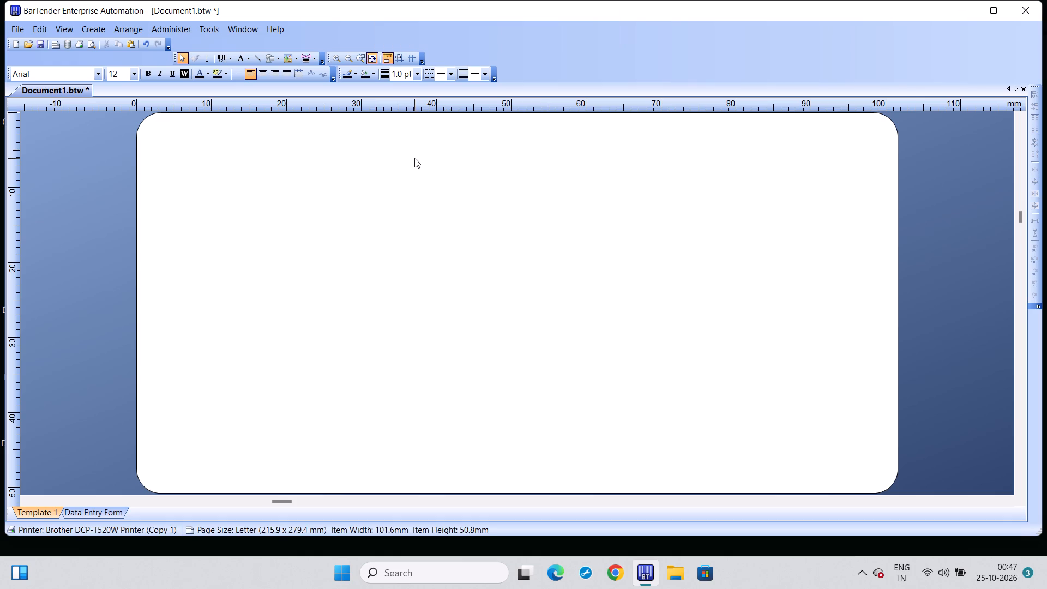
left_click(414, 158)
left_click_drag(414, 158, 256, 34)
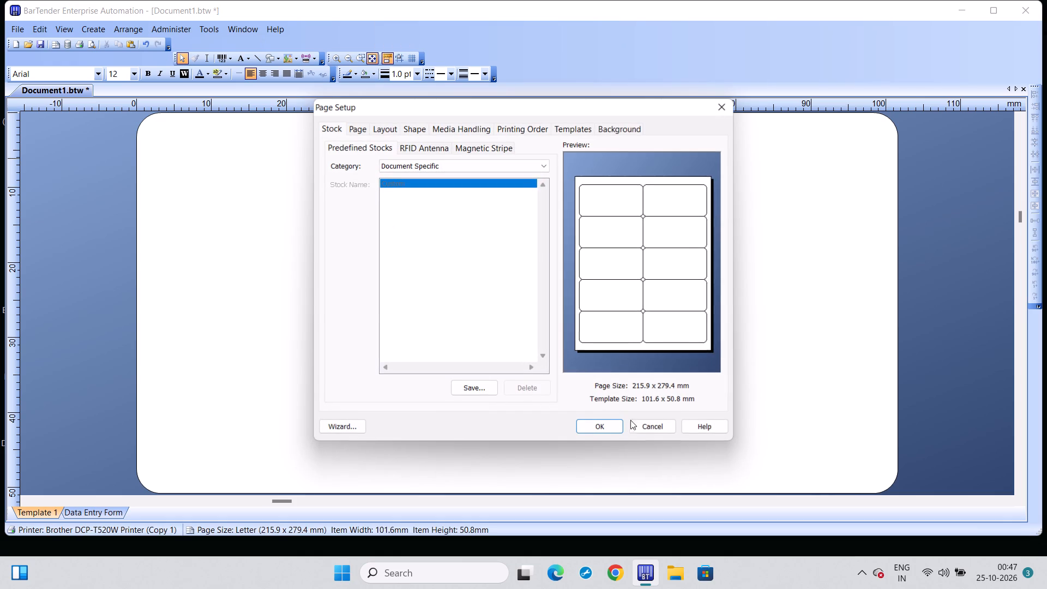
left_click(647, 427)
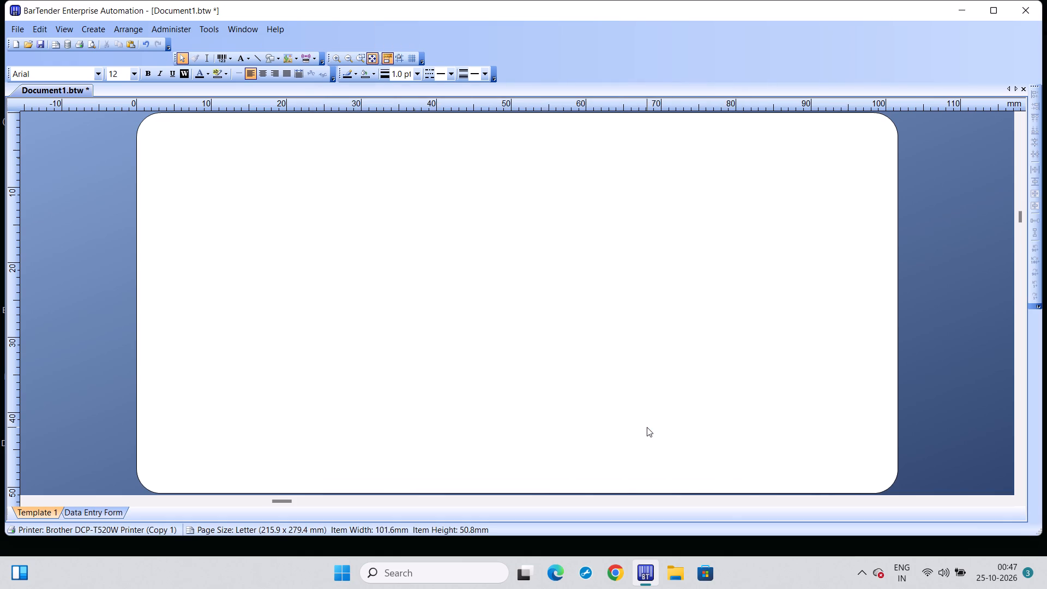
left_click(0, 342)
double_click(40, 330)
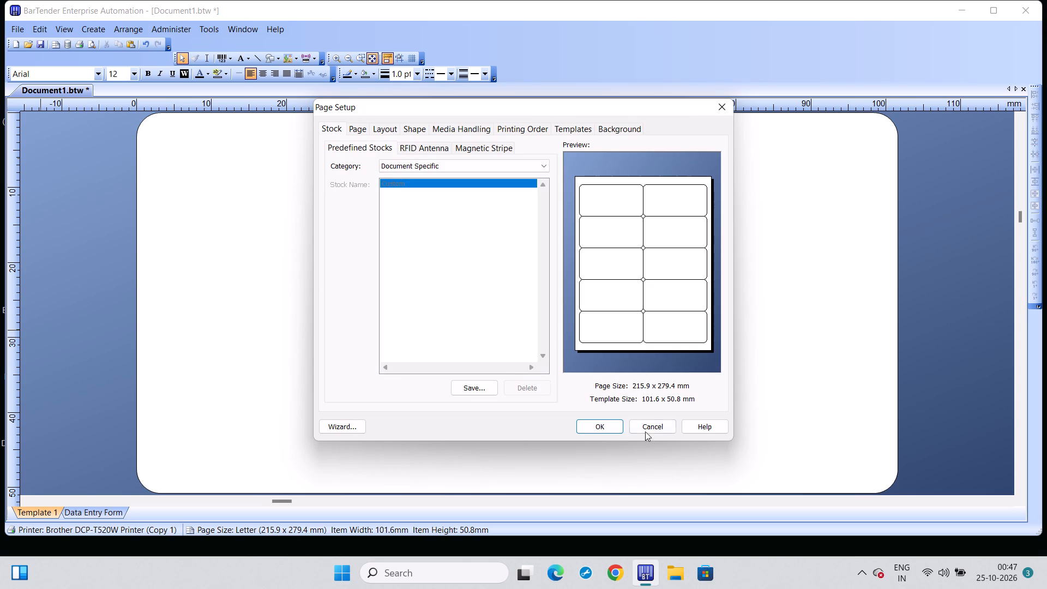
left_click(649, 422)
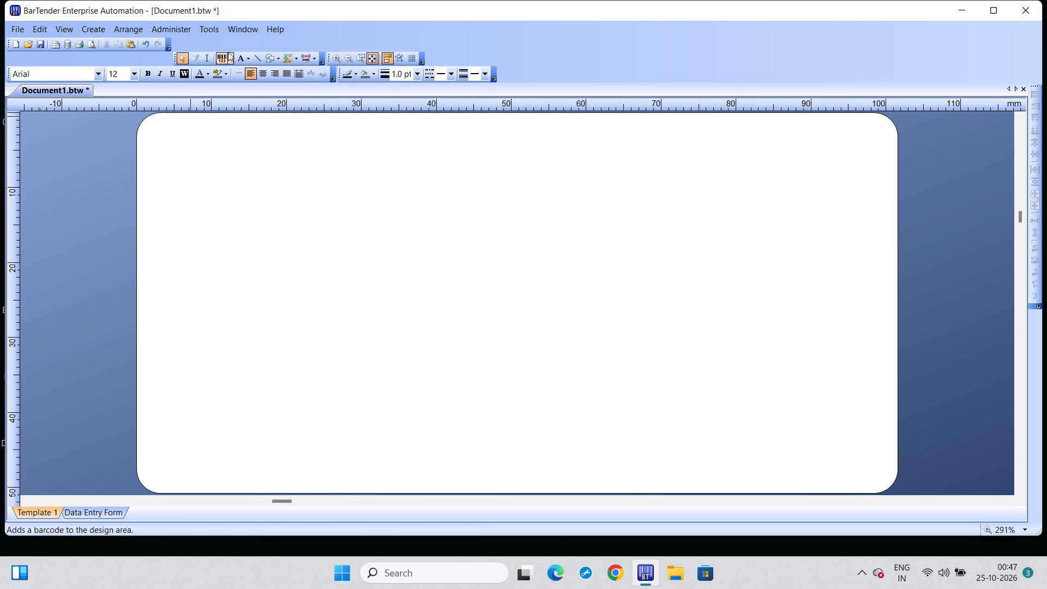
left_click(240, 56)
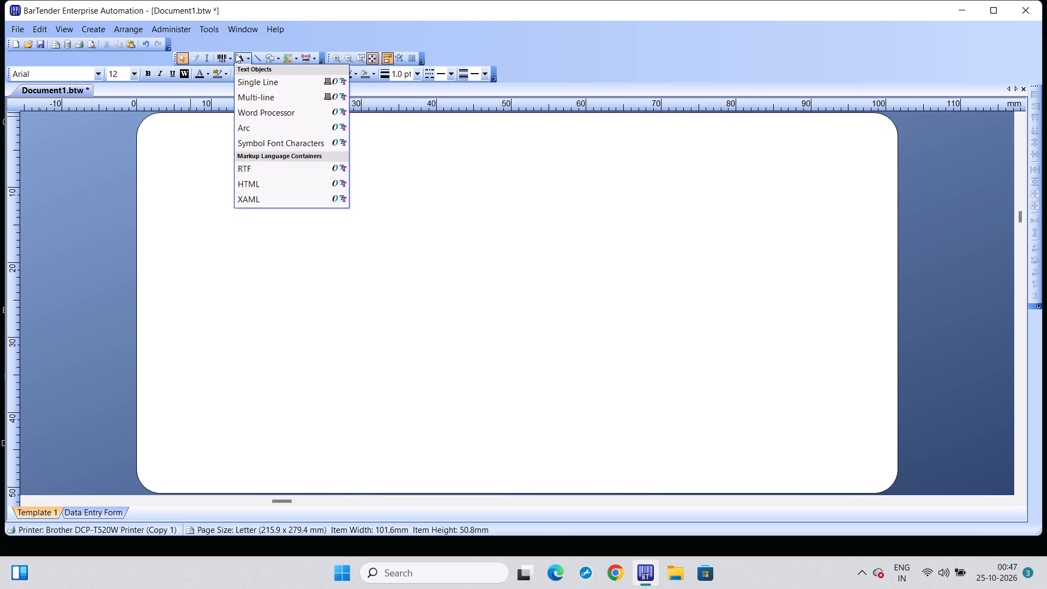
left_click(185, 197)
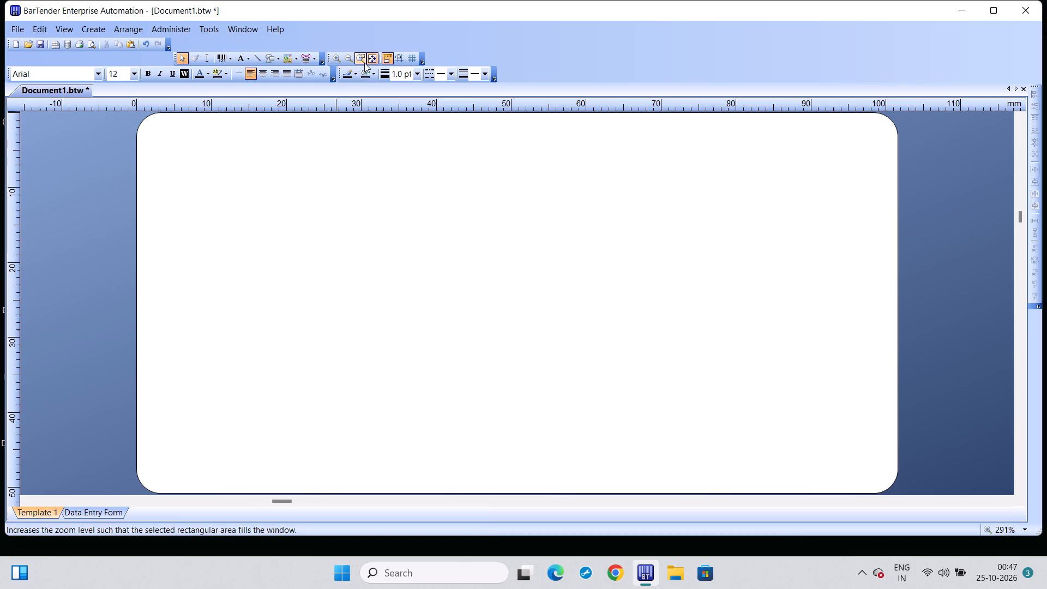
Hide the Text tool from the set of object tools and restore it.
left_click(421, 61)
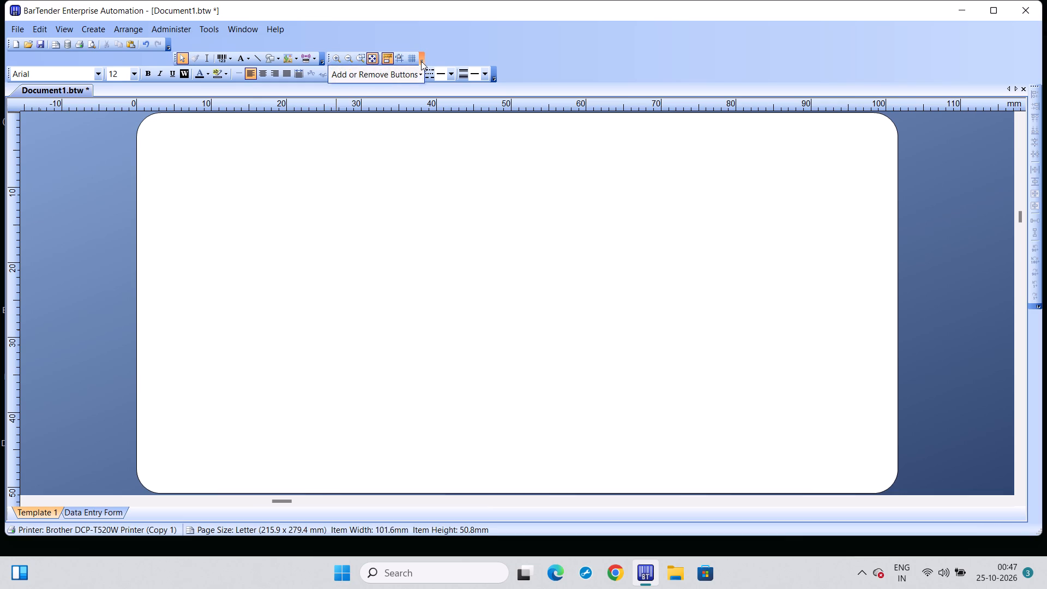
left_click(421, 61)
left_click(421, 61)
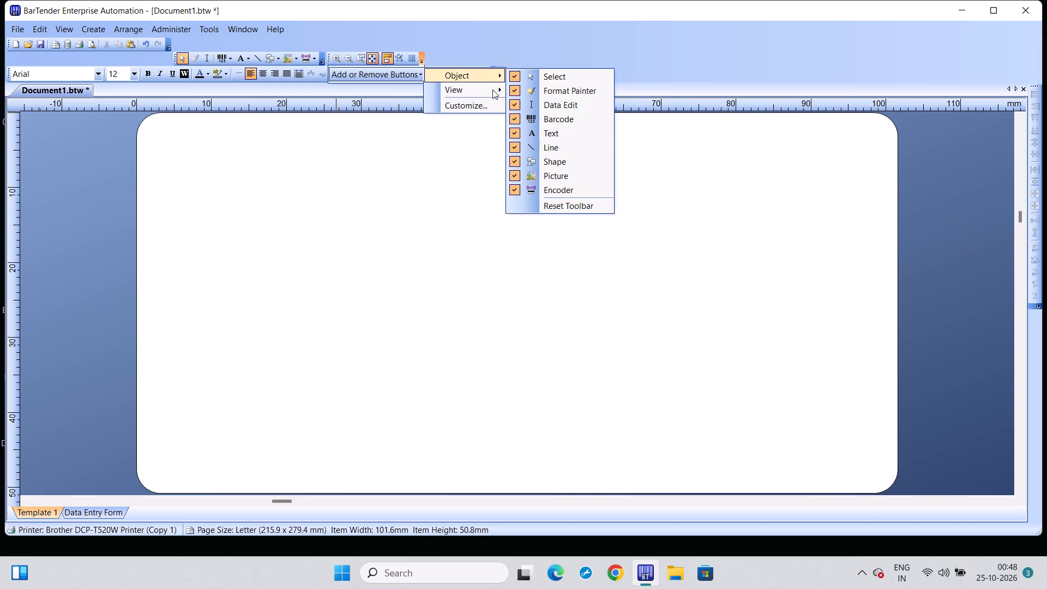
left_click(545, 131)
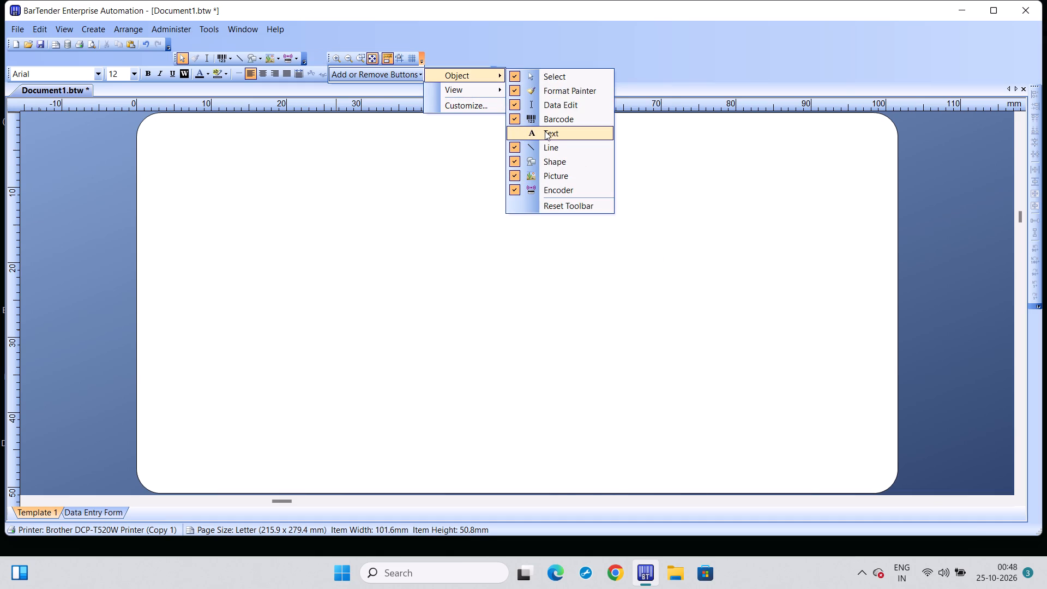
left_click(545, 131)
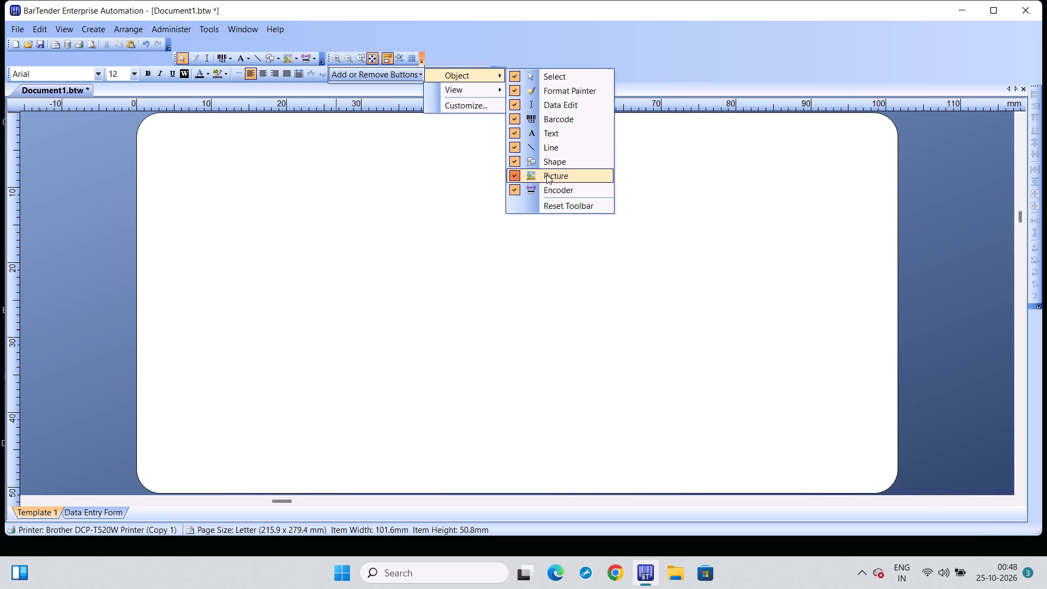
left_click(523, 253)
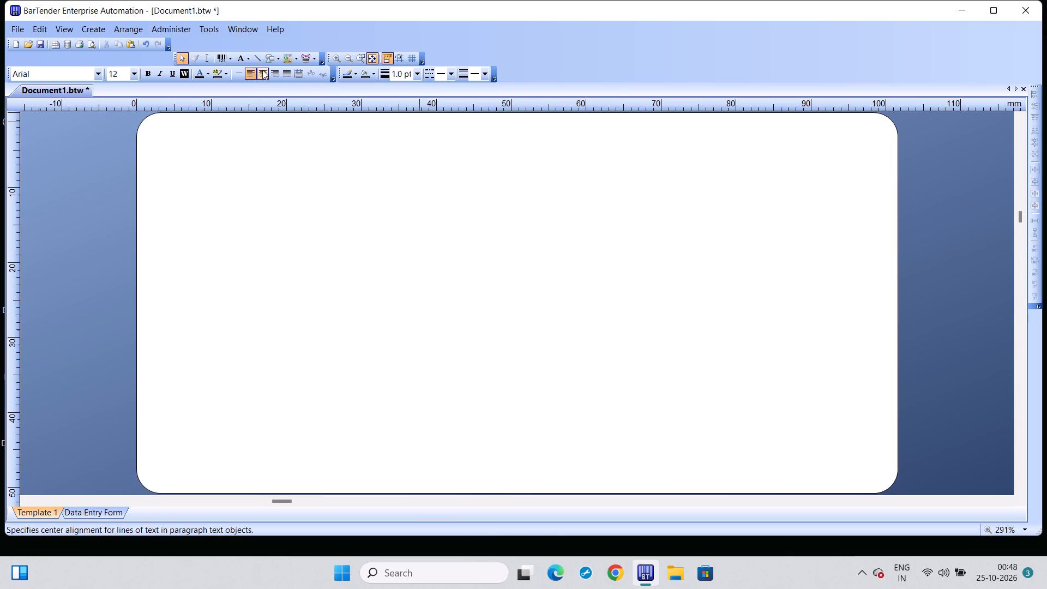
Review the new document's page setup, including page, layout, shape, media handling, printing order and background settings, changing nothing.
left_click(243, 58)
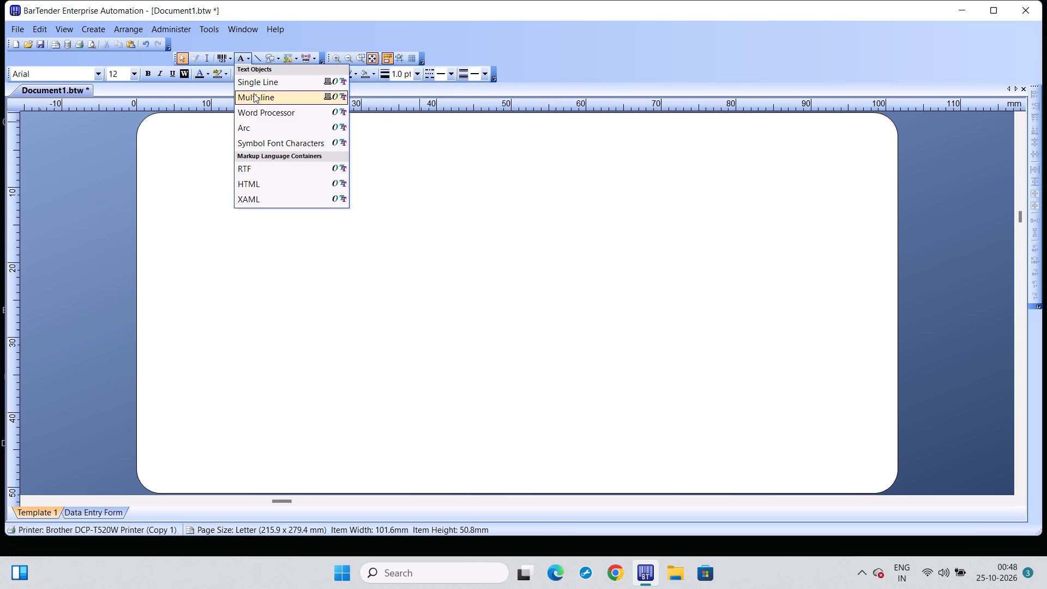
left_click(195, 172)
triple_click(195, 172)
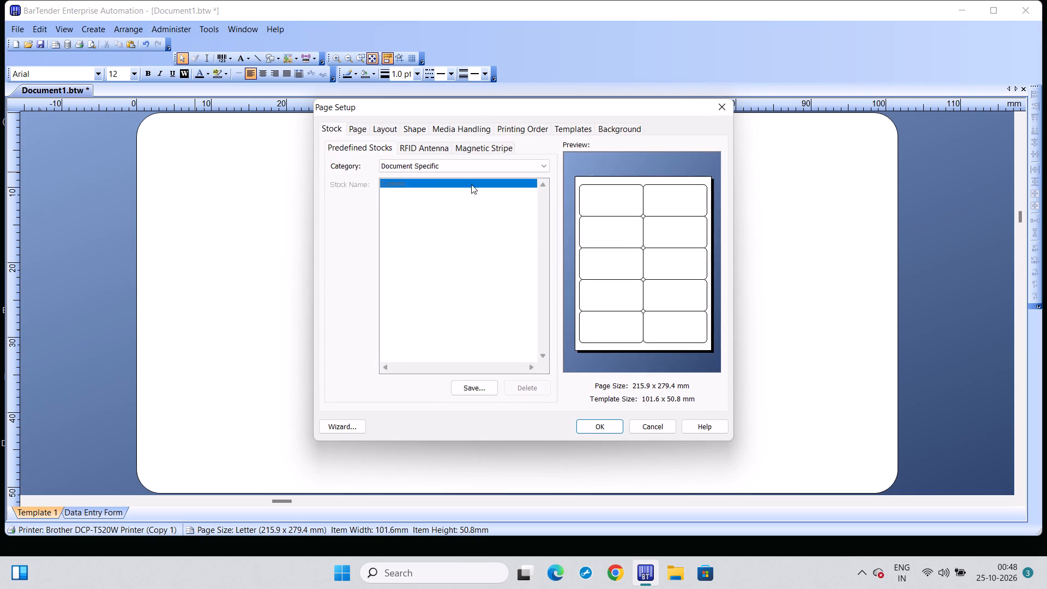
left_click(356, 128)
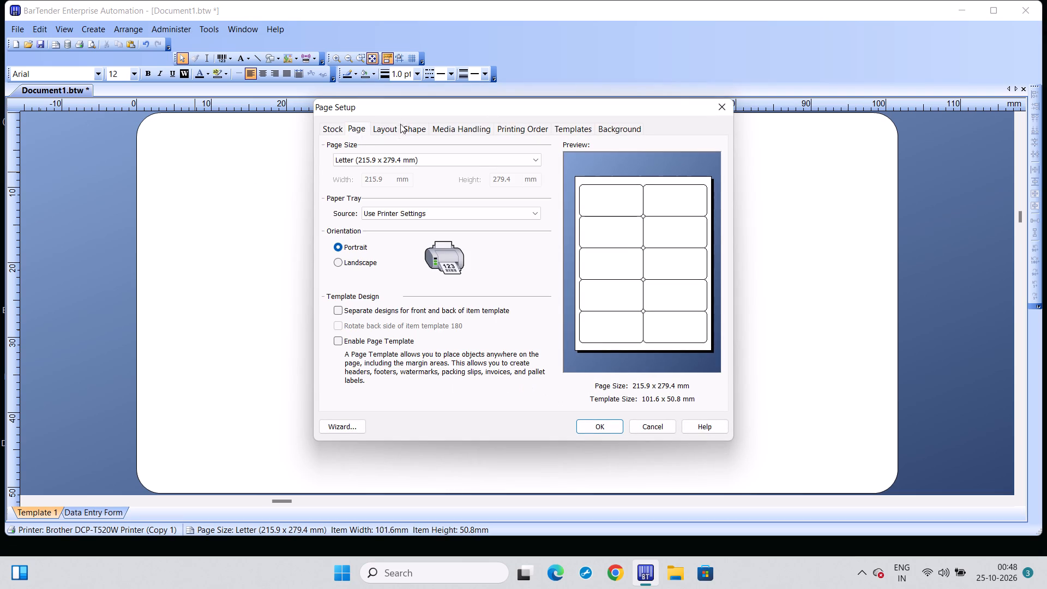
left_click(395, 129)
left_click(420, 129)
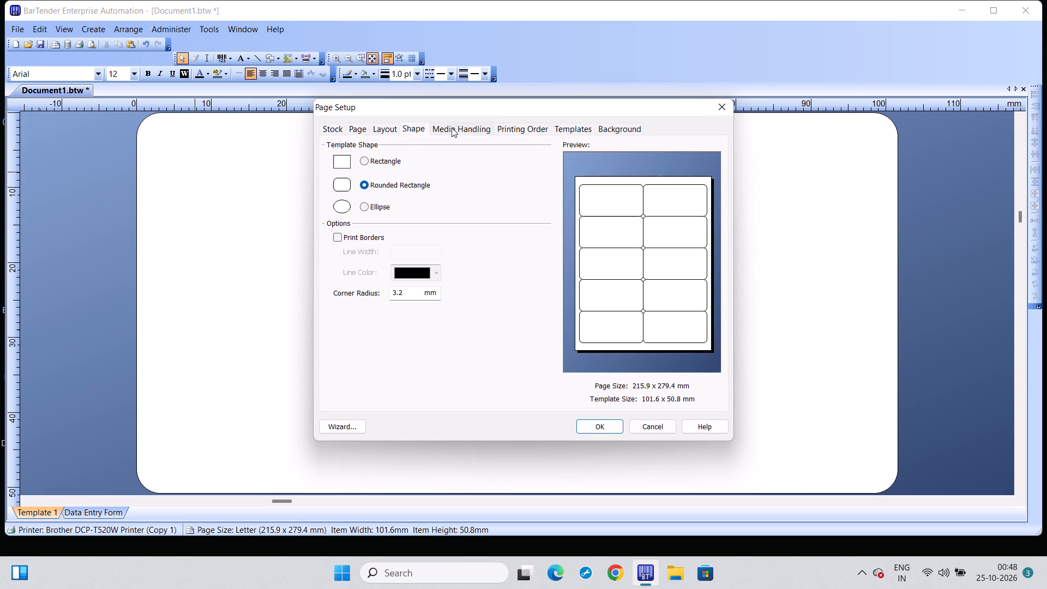
left_click(458, 127)
left_click(514, 123)
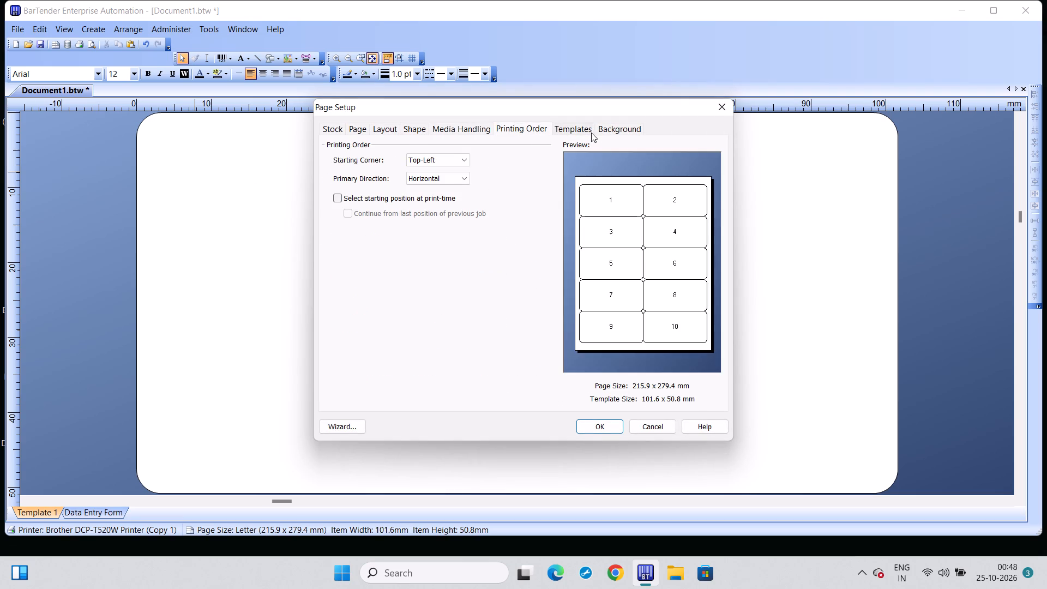
left_click(595, 134)
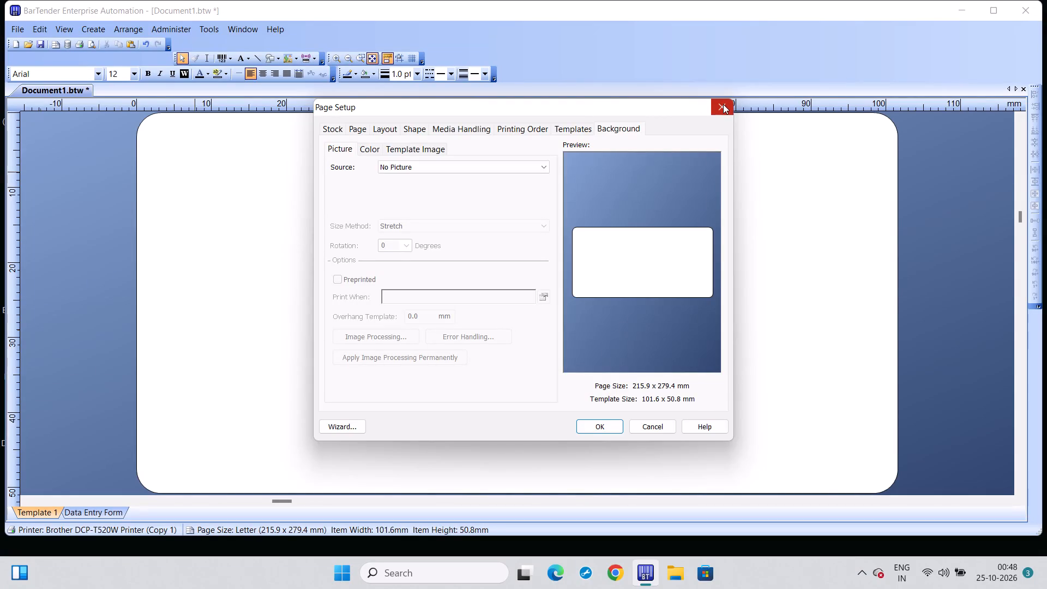
left_click(723, 104)
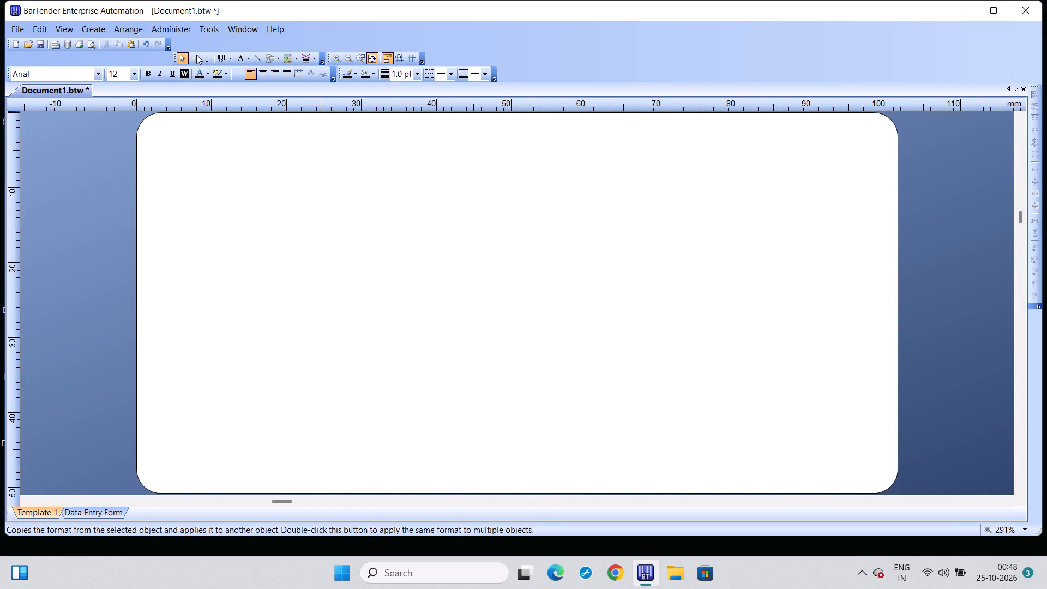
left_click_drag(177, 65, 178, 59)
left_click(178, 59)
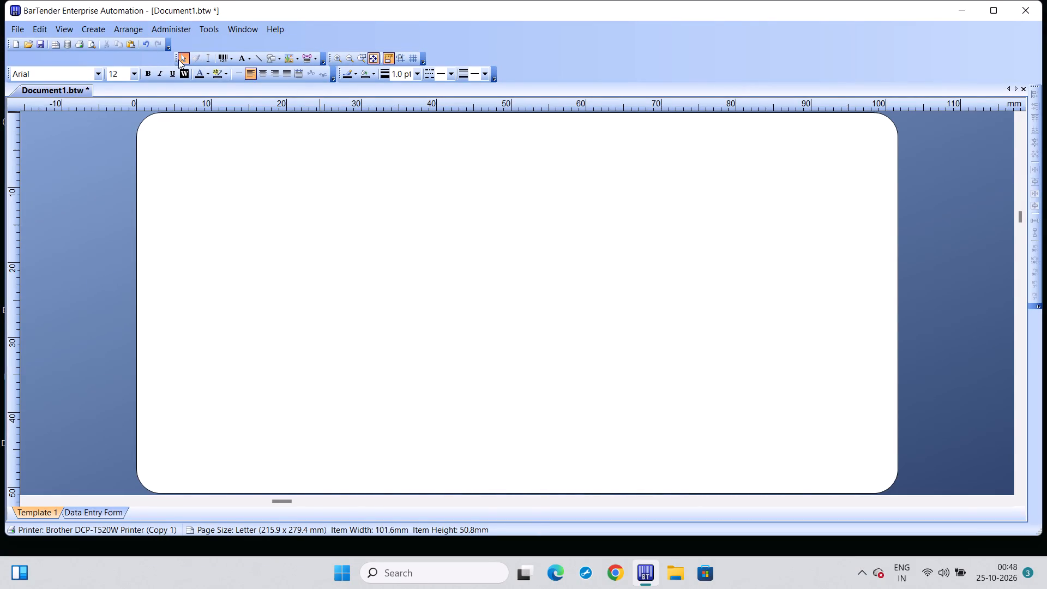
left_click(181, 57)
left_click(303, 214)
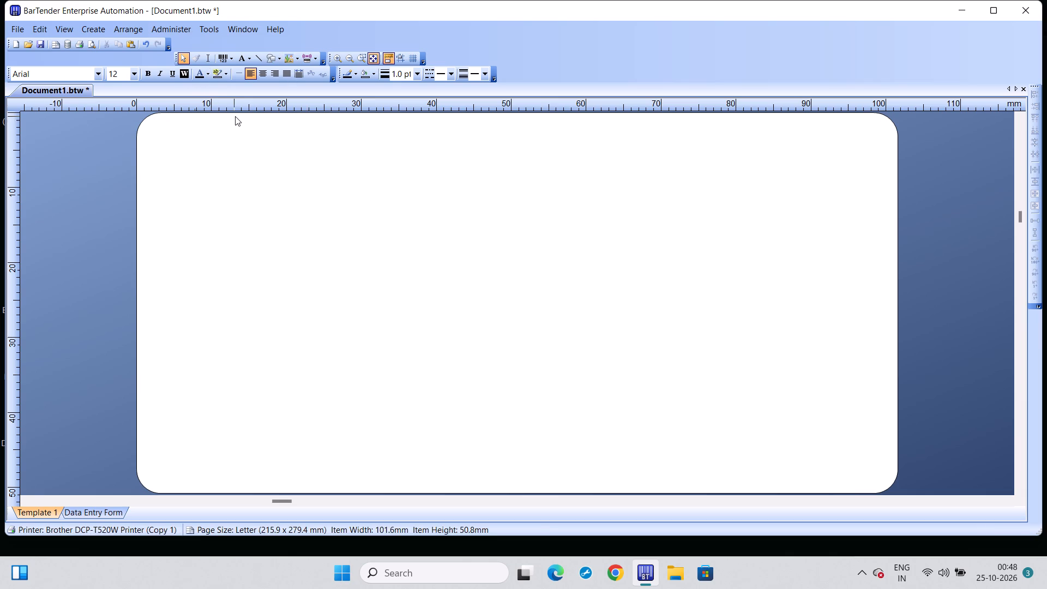
Open the recent document cd Protein white 10pk and bring its label into view.
left_click(22, 28)
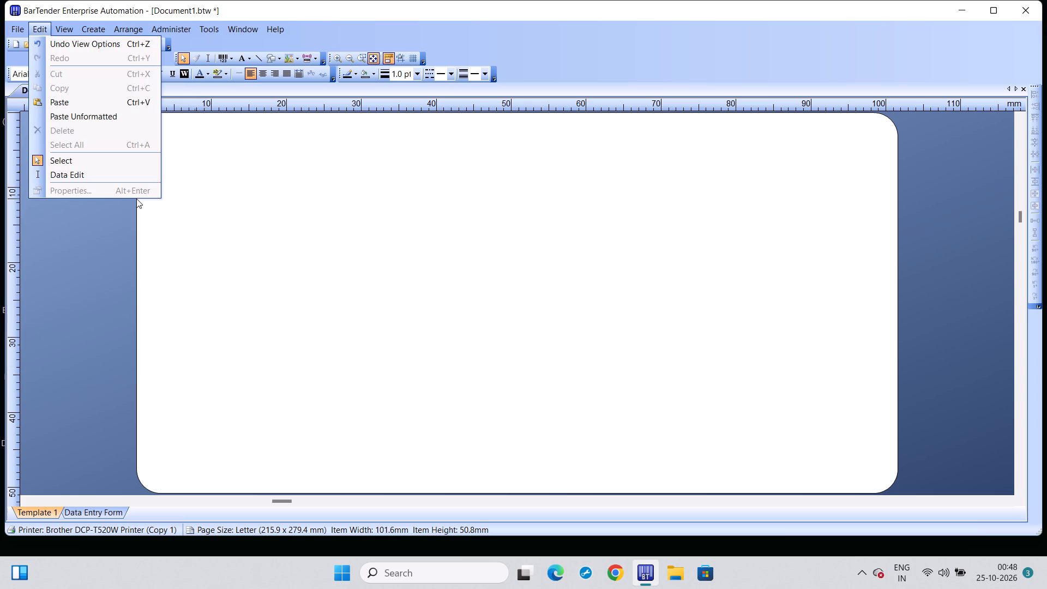
scroll(118, 197, "left", 1)
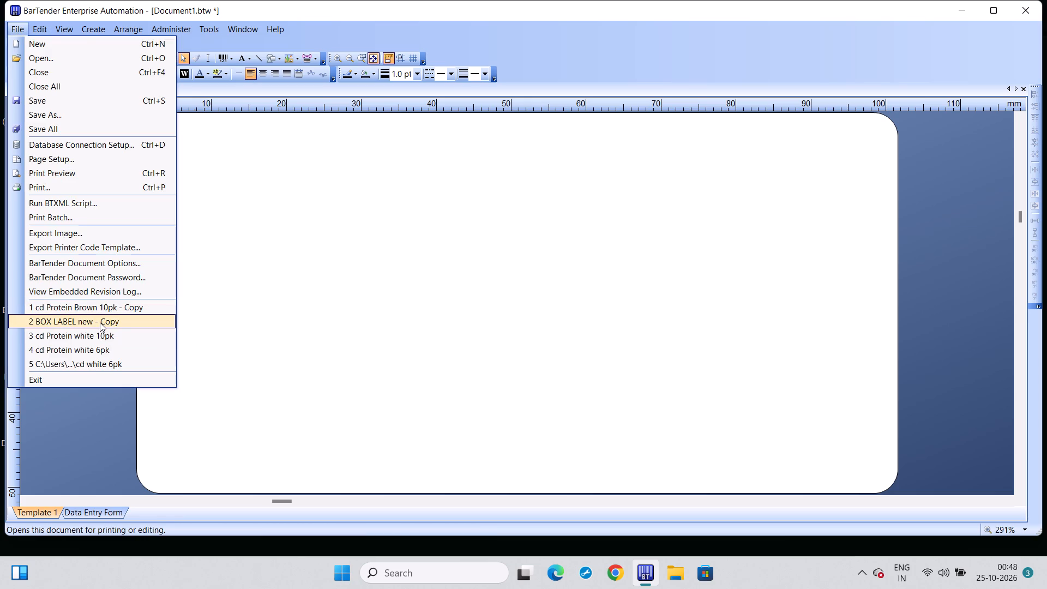
left_click(100, 331)
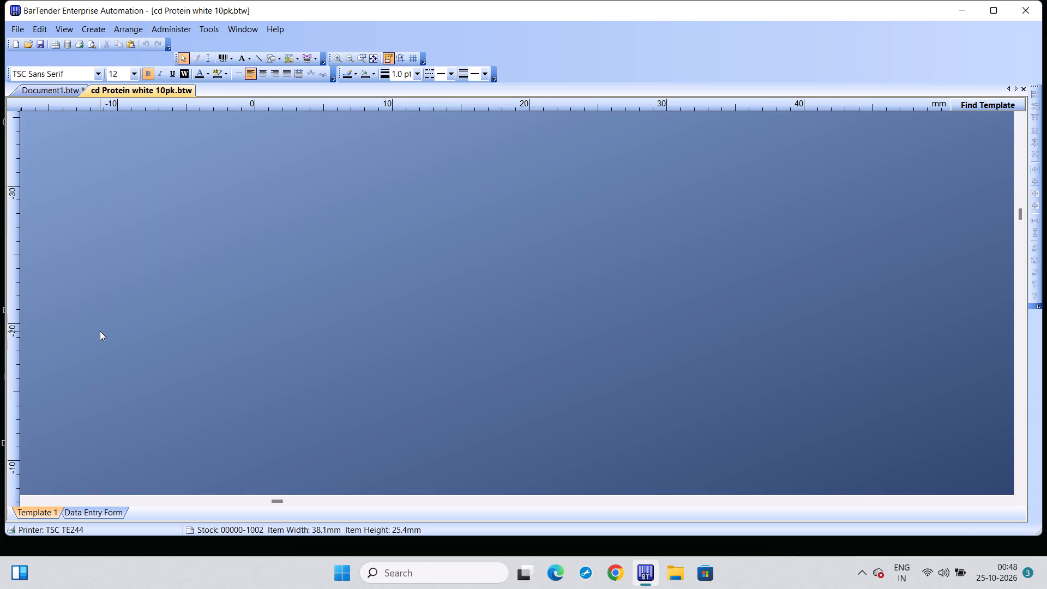
scroll(183, 320, "down", 3, "ctrl")
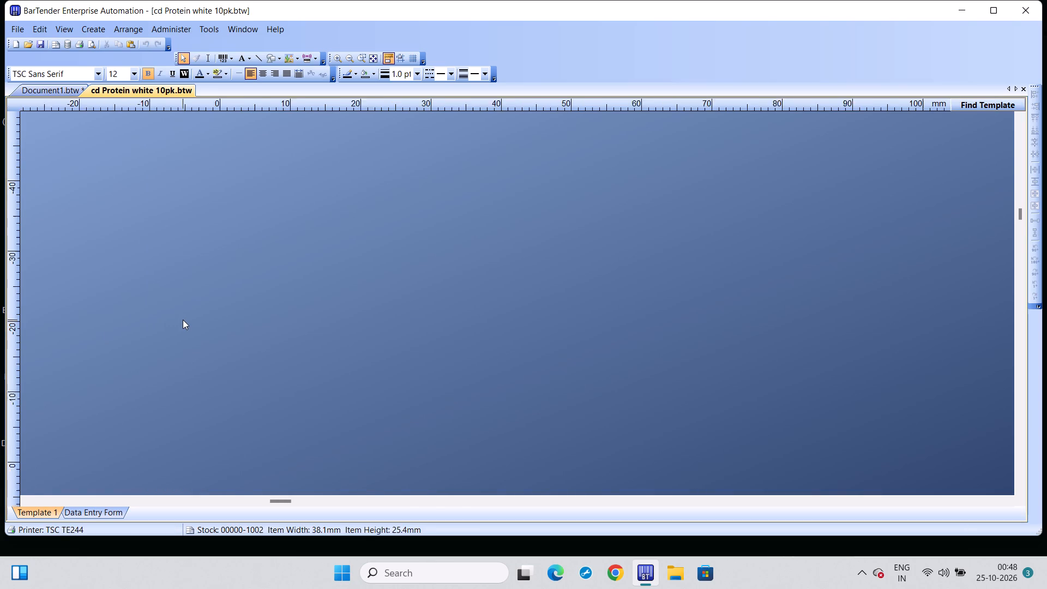
scroll(183, 320, "down", 4, "ctrl")
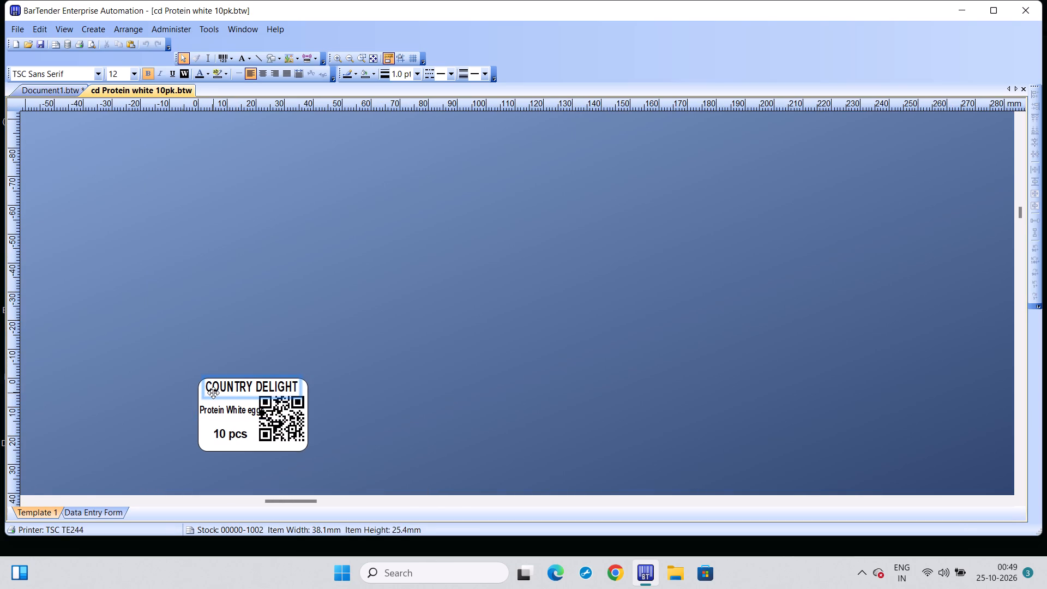
Shift the COUNTRY DELIGHT heading slightly toward the label's right edge, to about X 37.1 mm, Y 3.0 mm.
left_click(213, 393)
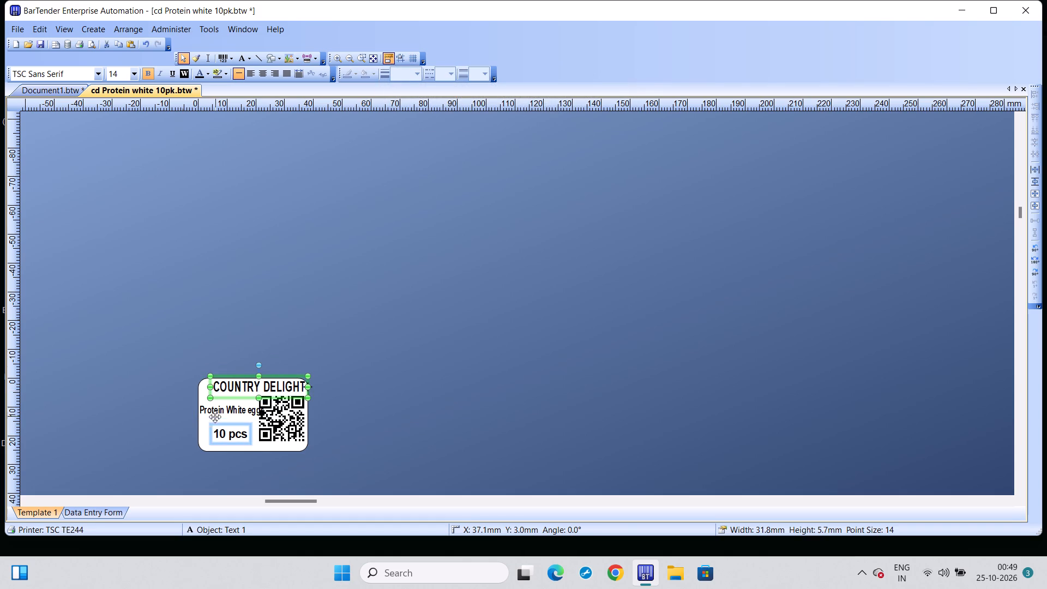
left_click(204, 437)
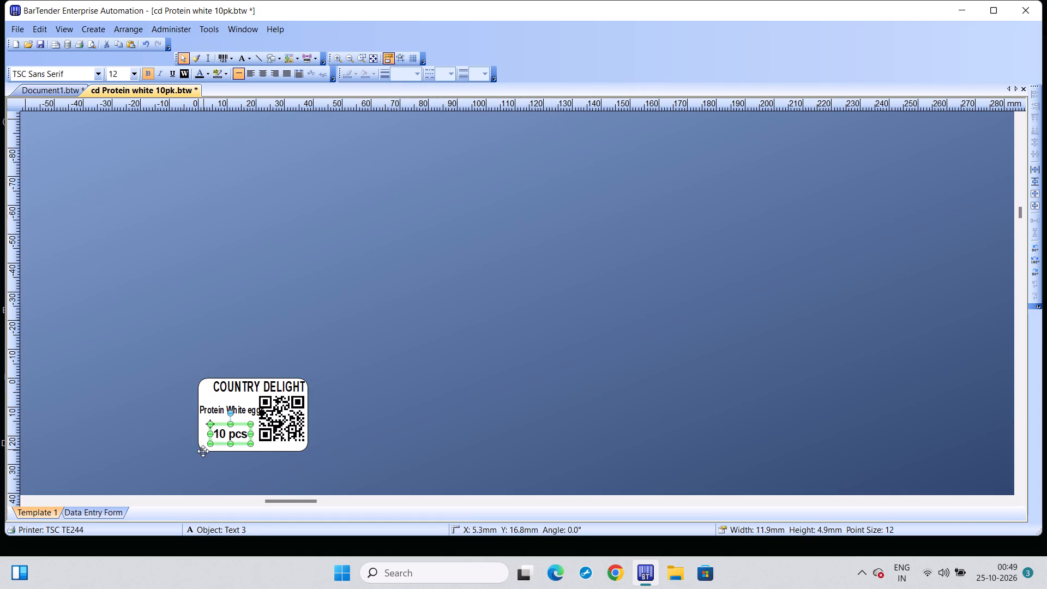
left_click(200, 451)
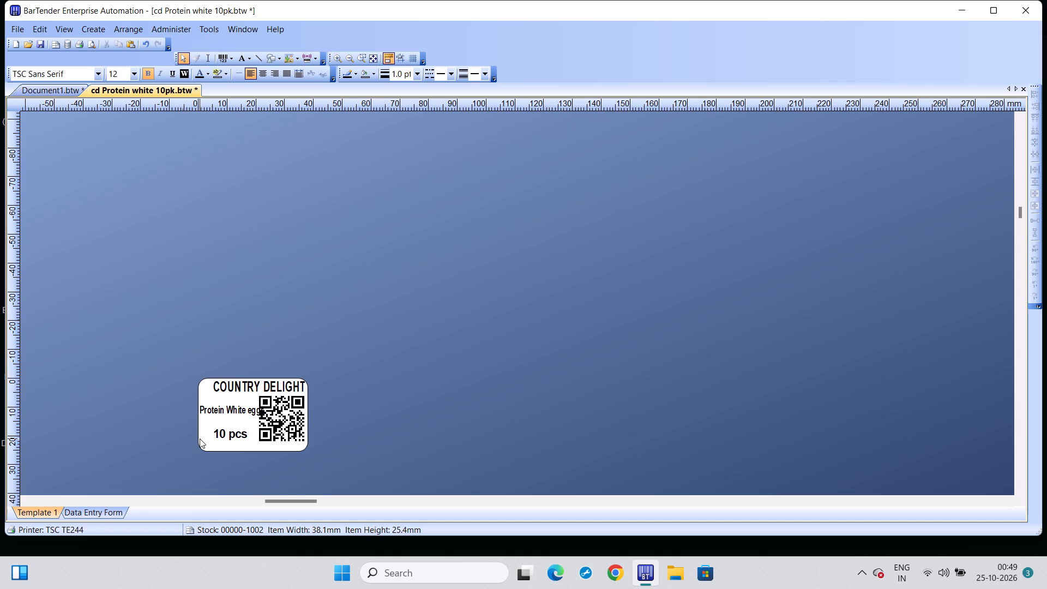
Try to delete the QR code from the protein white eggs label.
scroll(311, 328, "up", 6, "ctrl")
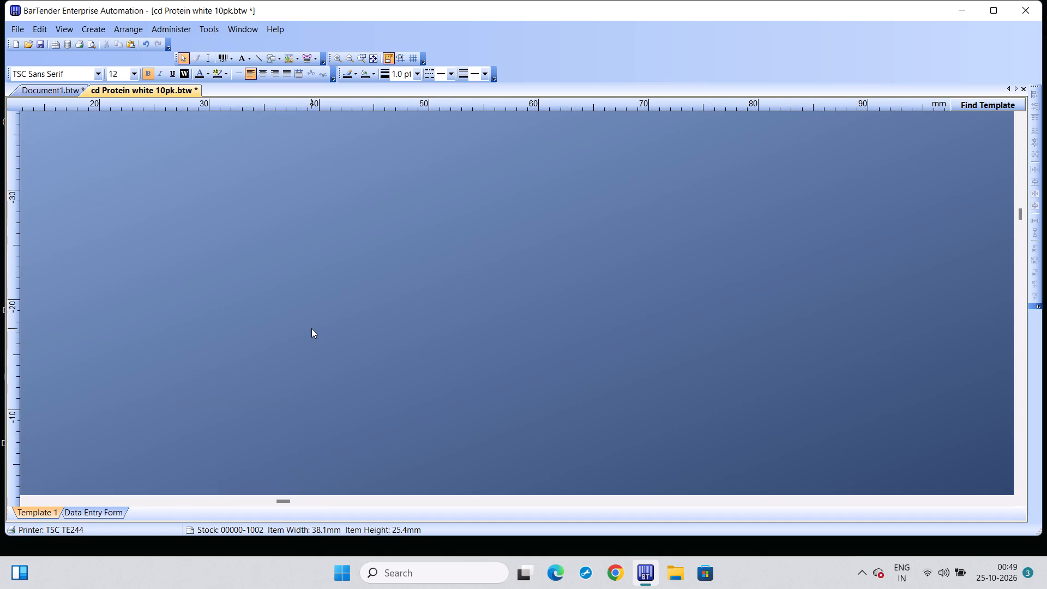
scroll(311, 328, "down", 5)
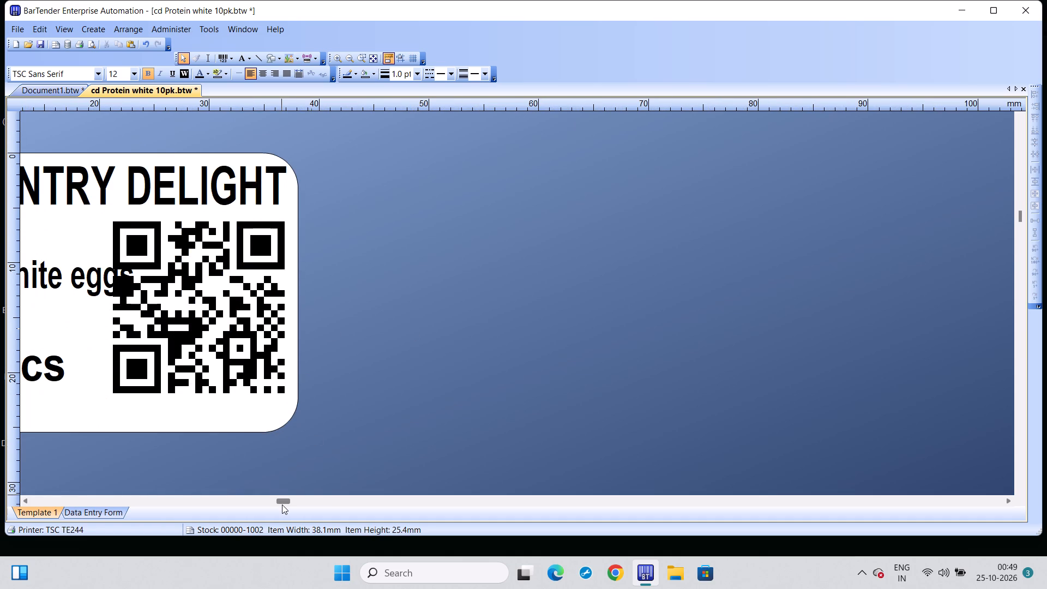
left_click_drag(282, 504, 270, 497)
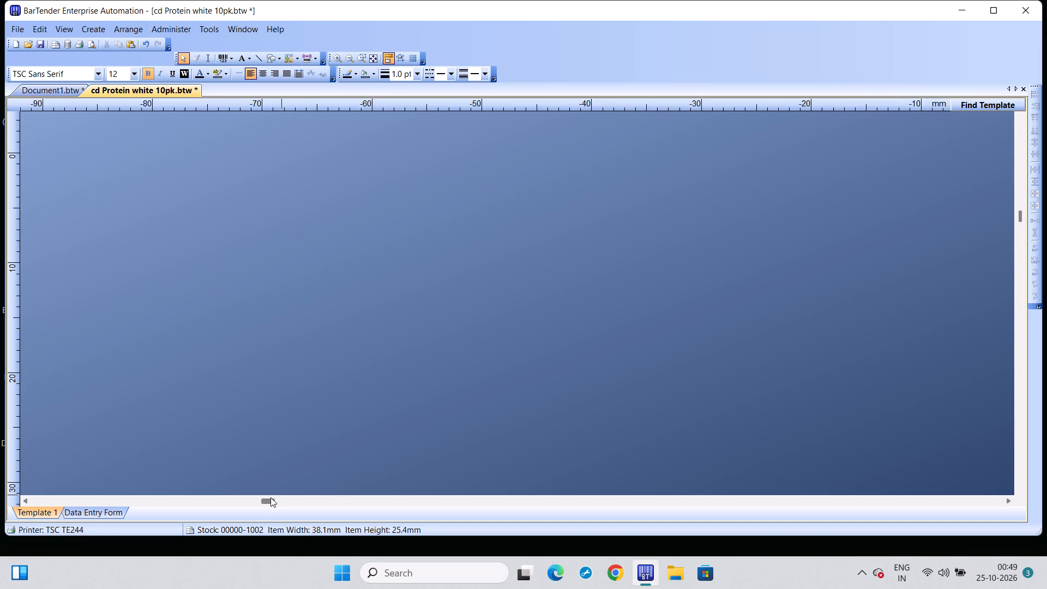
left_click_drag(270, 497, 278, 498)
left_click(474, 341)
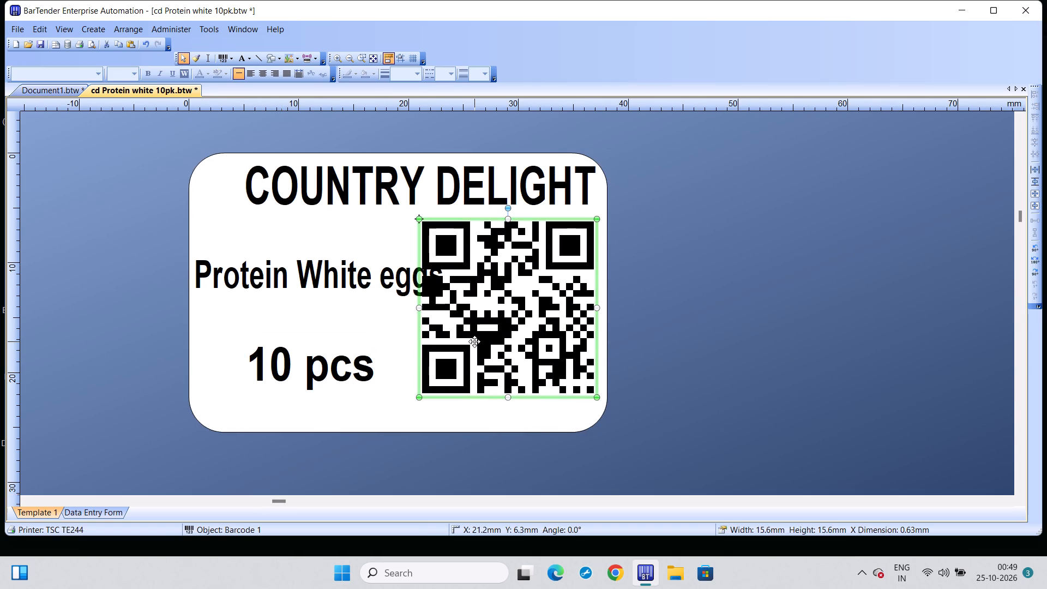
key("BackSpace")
Open the recent document BOX LABEL new - Copy and view its data entry form's properties and tab order.
left_click(13, 23)
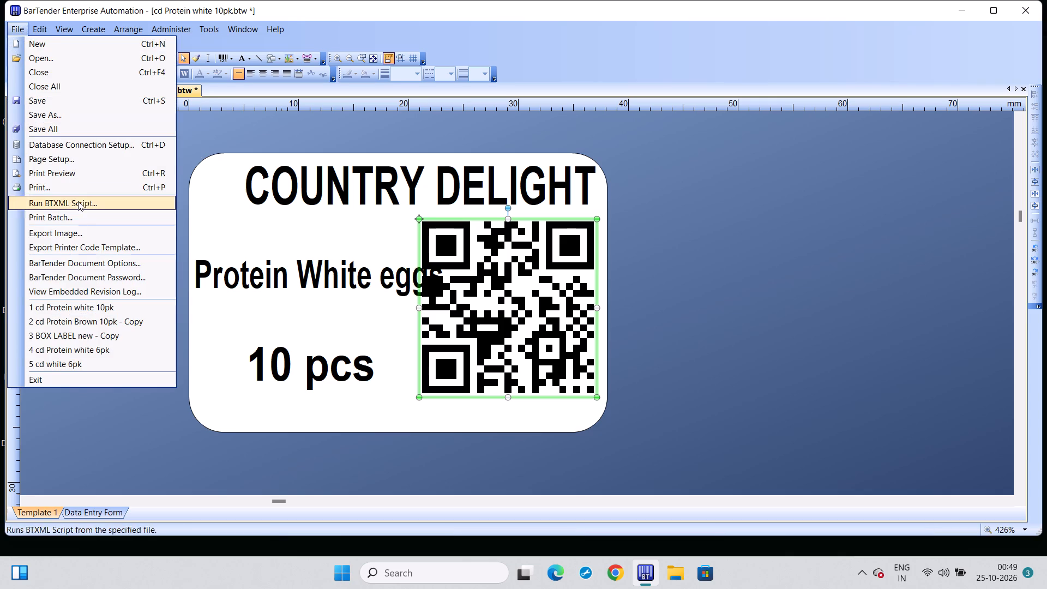
left_click(67, 335)
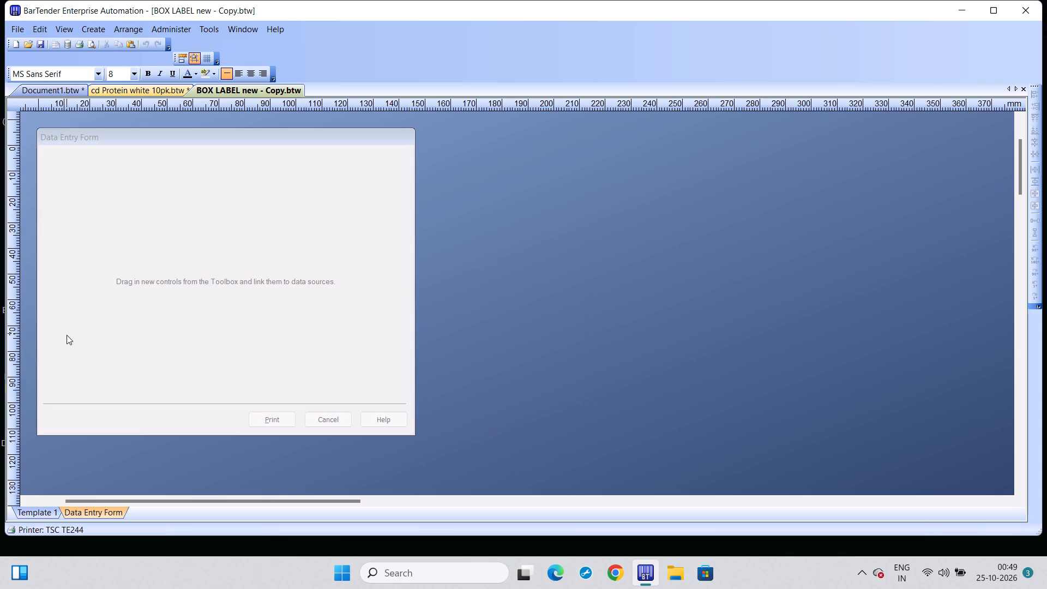
double_click(68, 212)
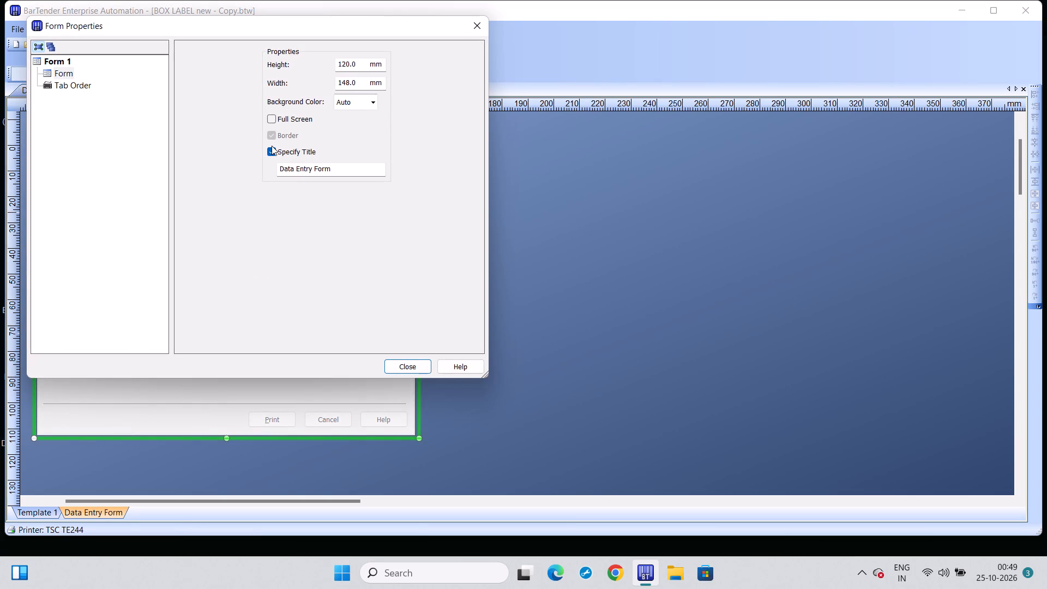
left_click(71, 87)
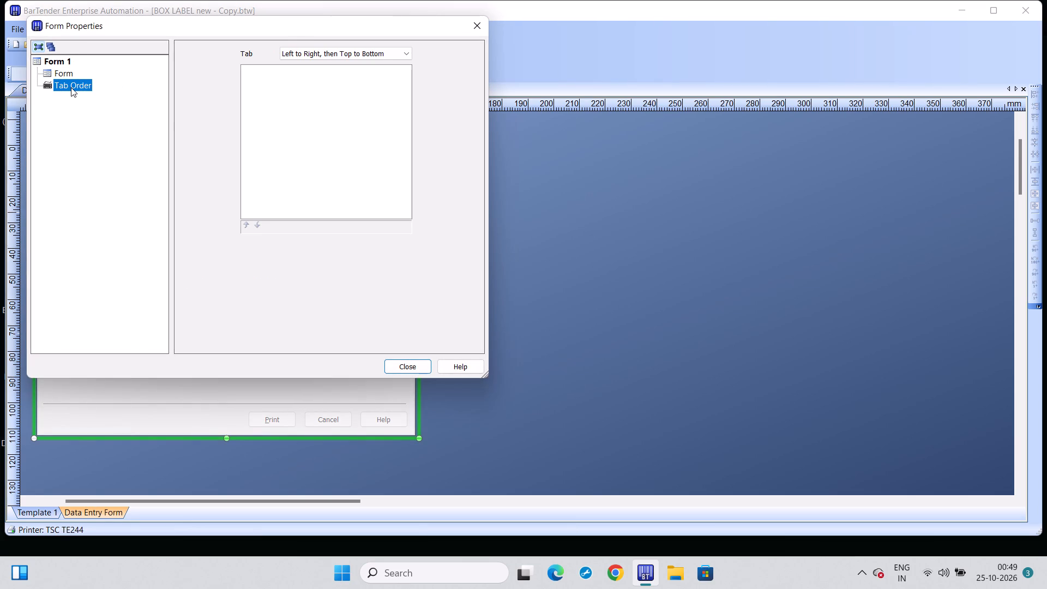
left_click(430, 368)
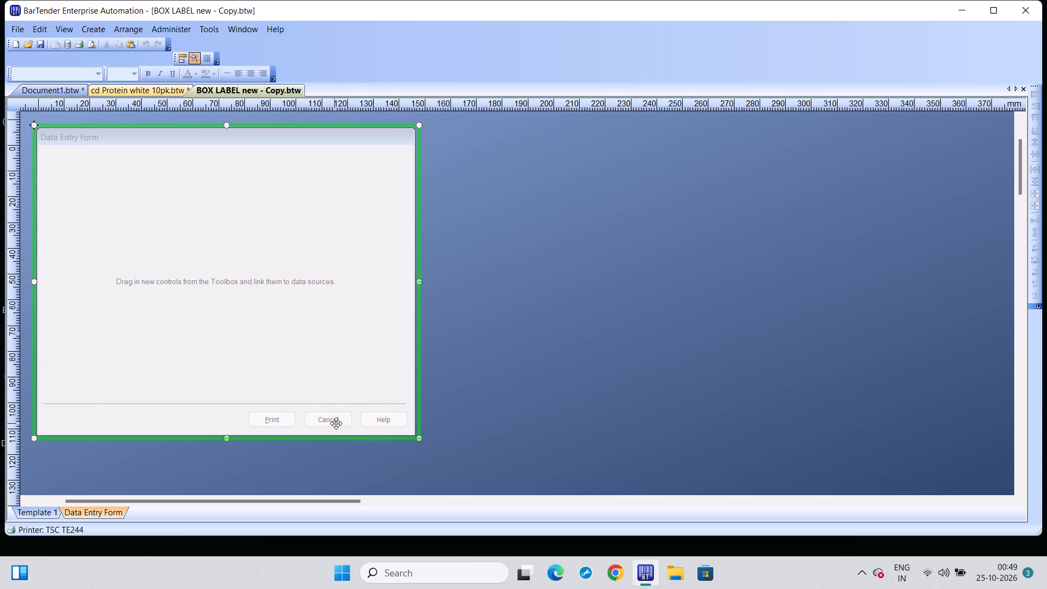
left_click(336, 423)
Return to the cd Protein white 10pk document and delete the QR code from its label.
left_click(166, 88)
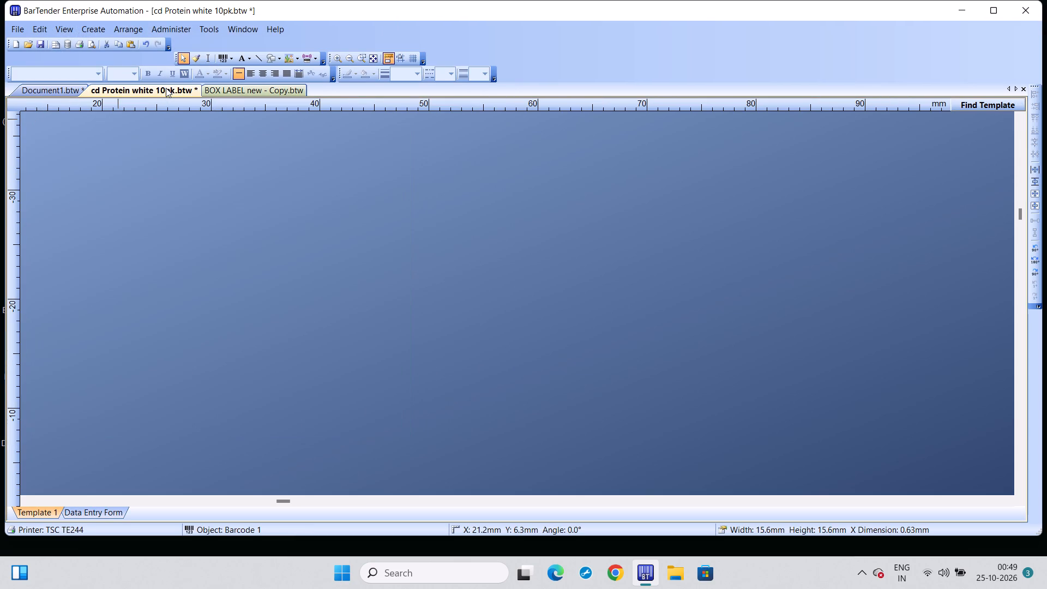
scroll(333, 224, "down", 1, "ctrl")
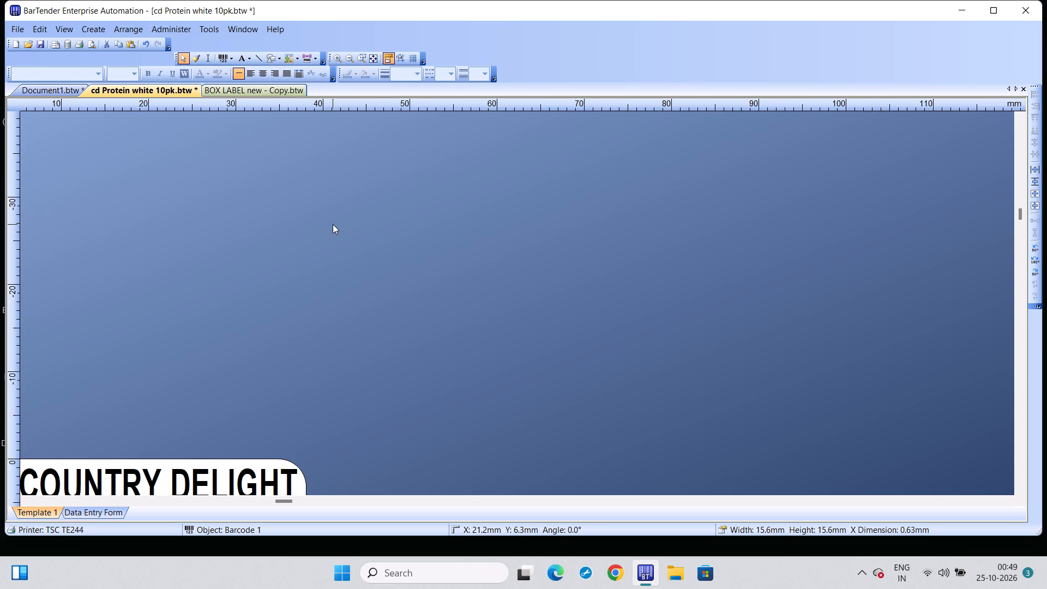
scroll(333, 224, "down", 2, "ctrl")
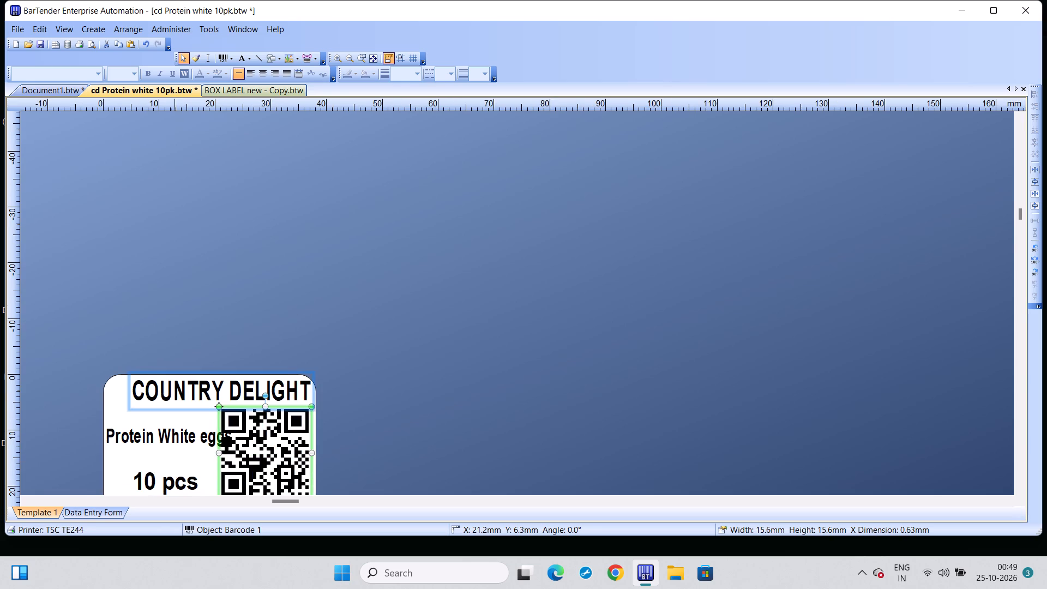
left_click_drag(116, 390, 188, 334)
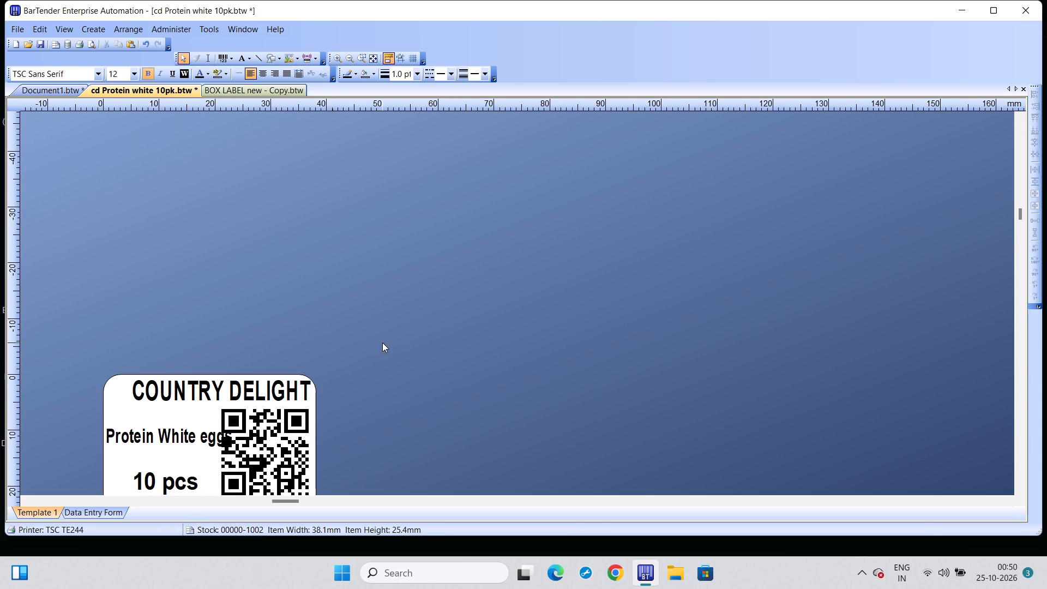
scroll(382, 342, "down", 1, "ctrl")
scroll(382, 342, "up", 1)
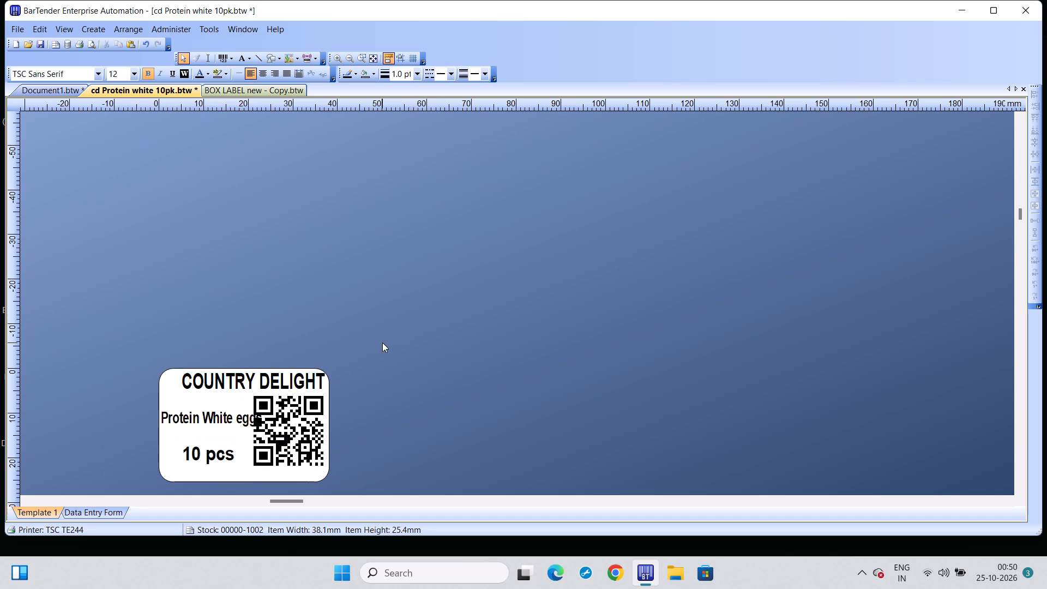
scroll(521, 376, "down", 2)
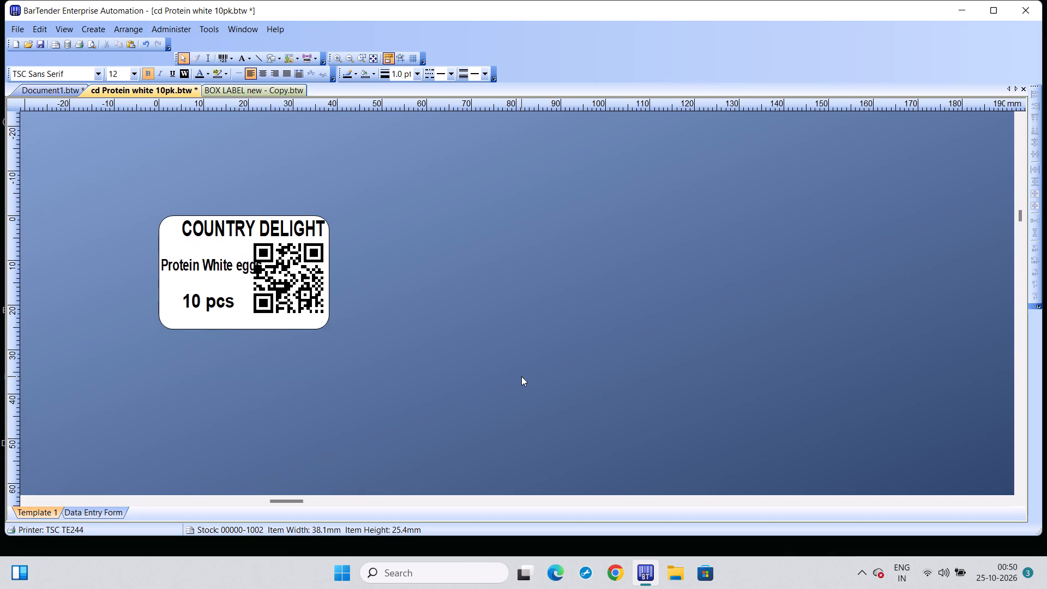
scroll(329, 390, "up", 5, "ctrl")
scroll(329, 390, "right", 1)
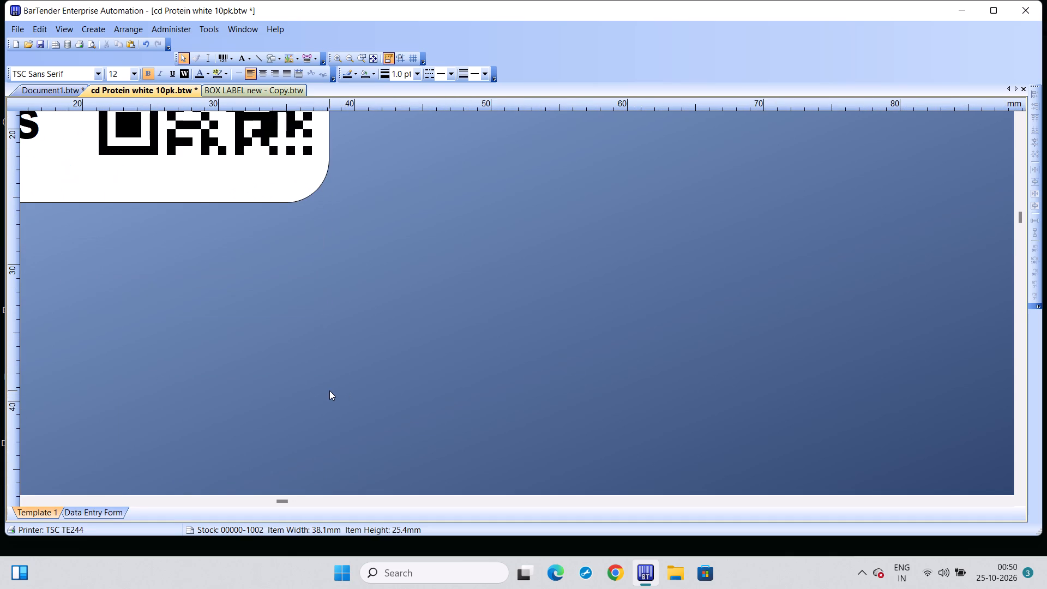
scroll(329, 390, "right", 1)
scroll(329, 390, "up", 4)
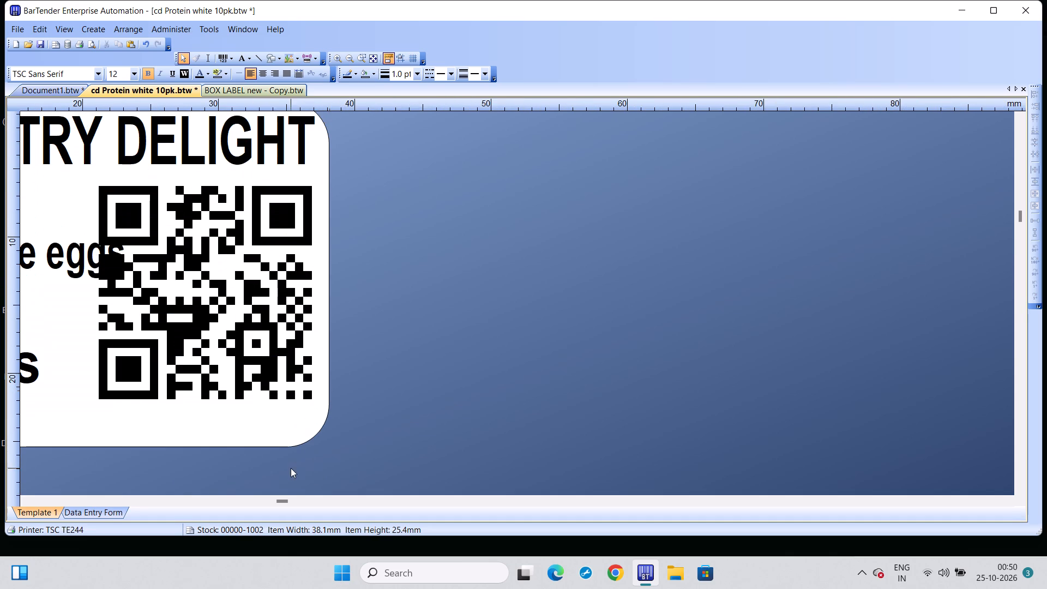
left_click_drag(282, 500, 256, 504)
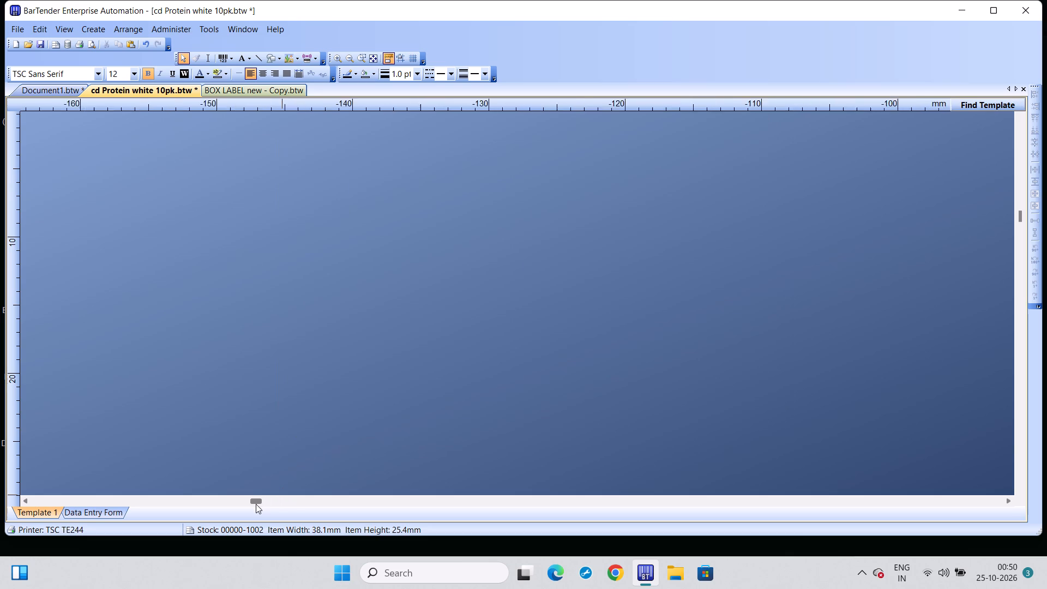
left_click_drag(256, 504, 276, 507)
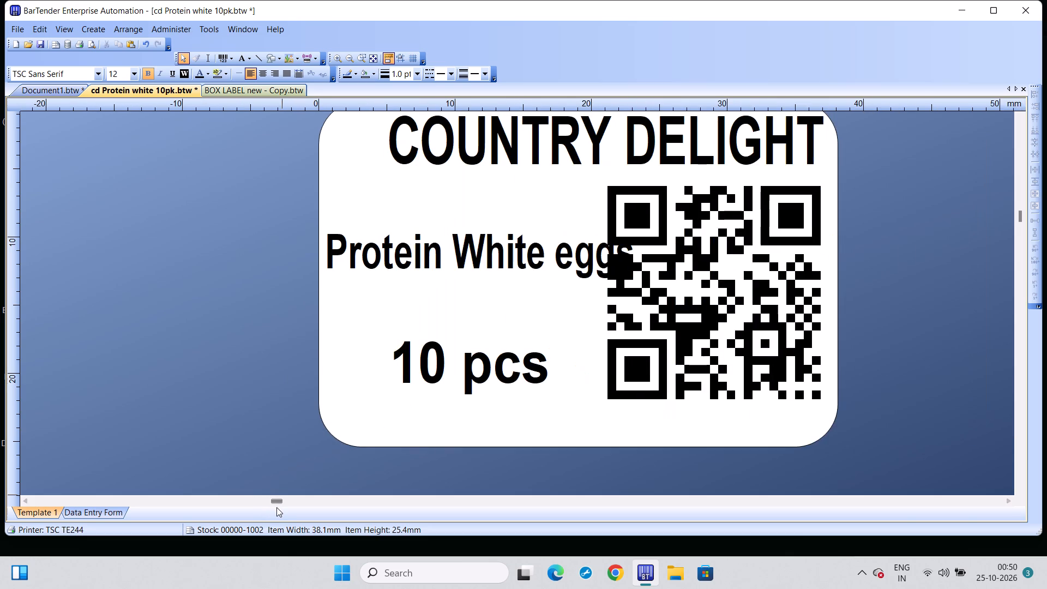
left_click(276, 507)
left_click(622, 399)
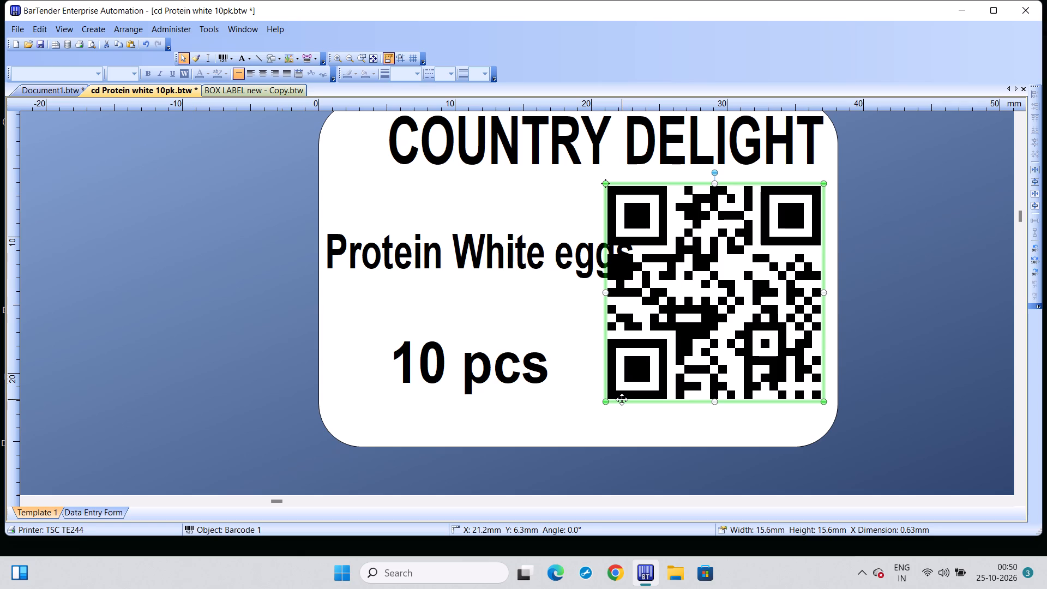
right_click(622, 399)
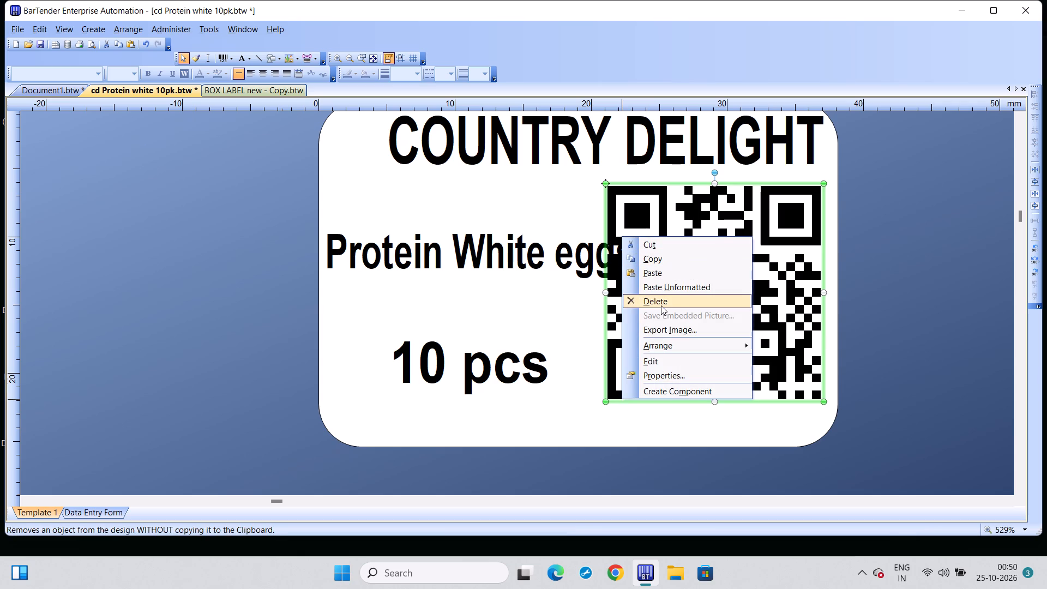
left_click(661, 305)
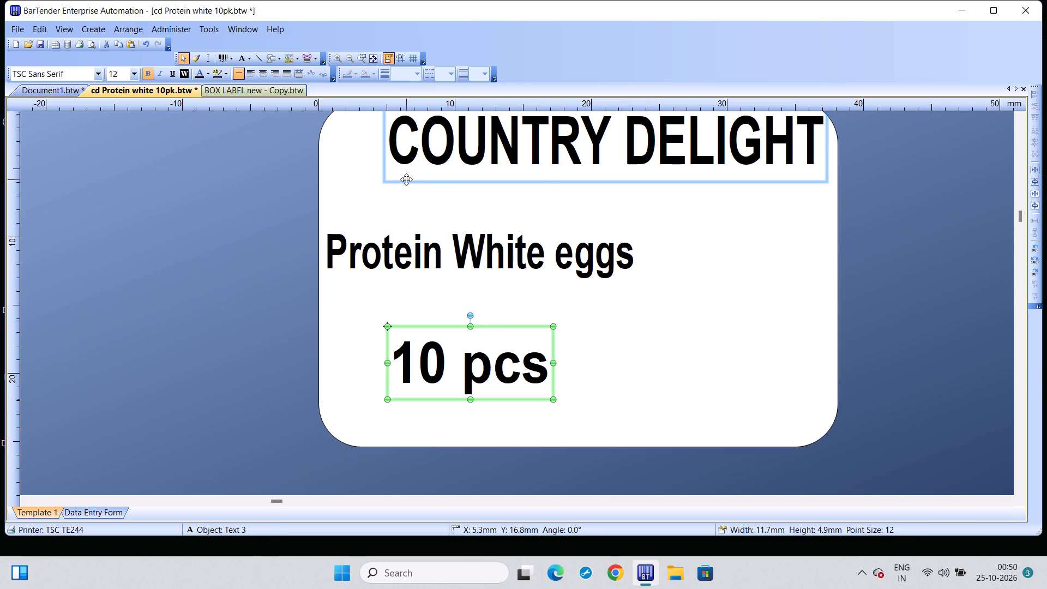
Move the COUNTRY DELIGHT heading down and left on the label, to about X 34.2 mm, Y 9.0 mm.
left_click_drag(406, 176, 368, 218)
Replace the COUNTRY DELIGHT heading text with "10PK PROTEIN MAX".
double_click(549, 191)
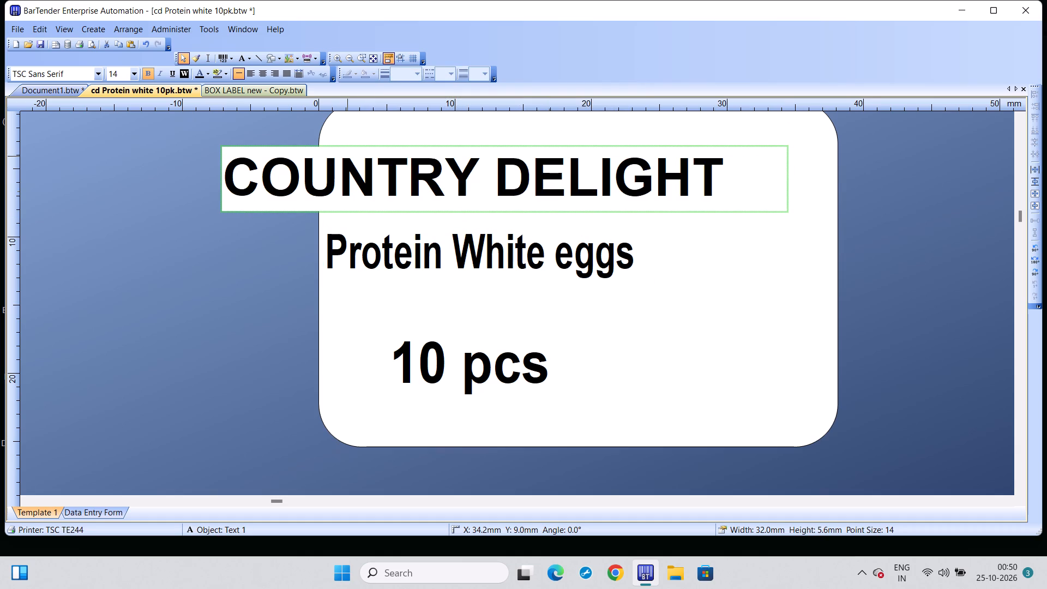
key("ctrl+a")
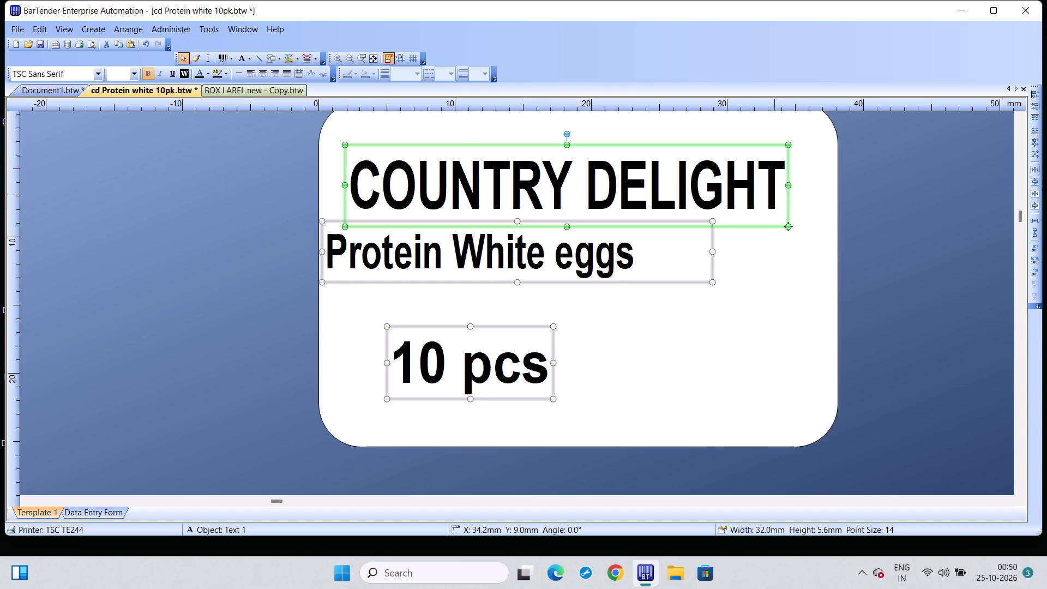
left_click(774, 195)
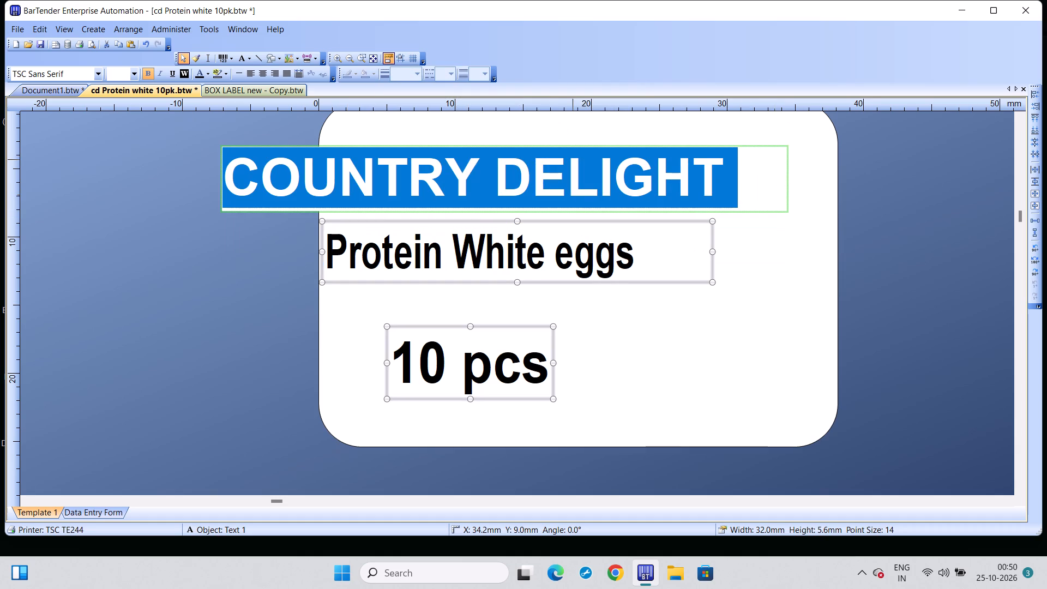
type("10PK")
key("space")
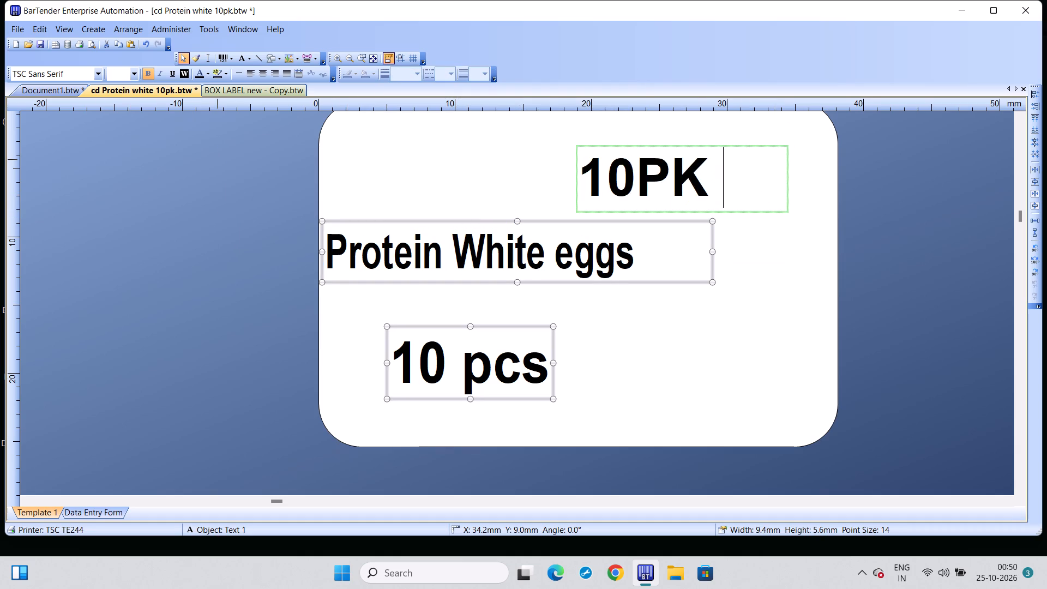
type("PROTEIN MAX")
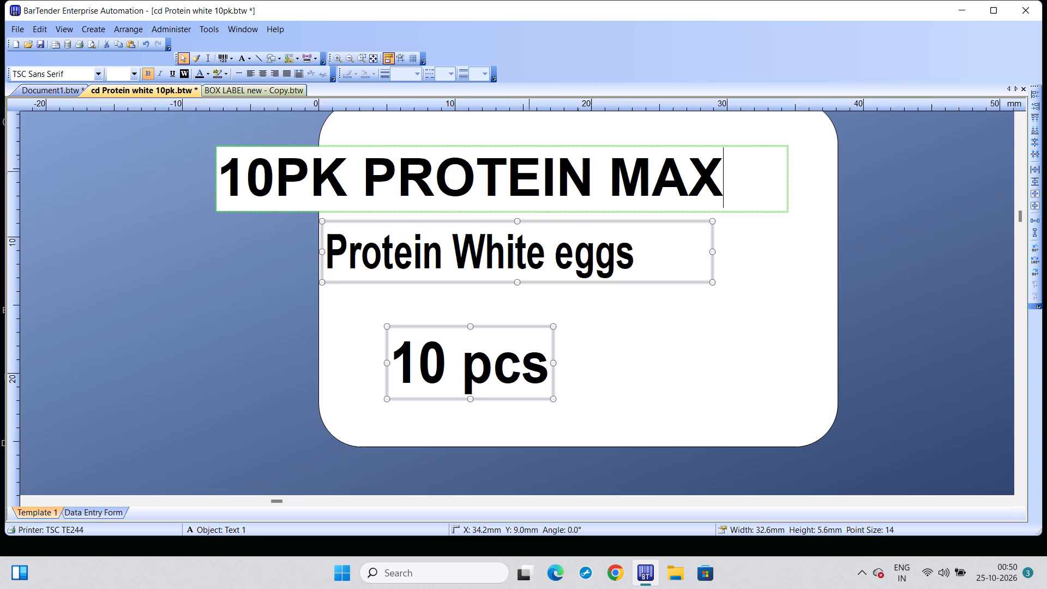
left_click(790, 323)
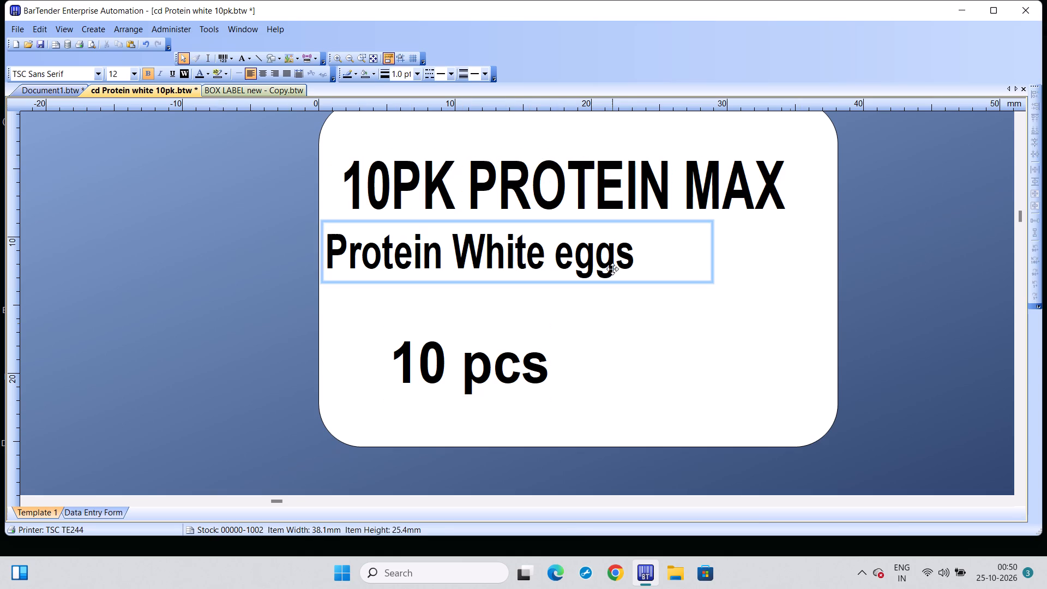
Replace the embedded data of the "Protein White eggs" text with the date 25/10/26, followed by a line break.
left_click(612, 269)
double_click(612, 269)
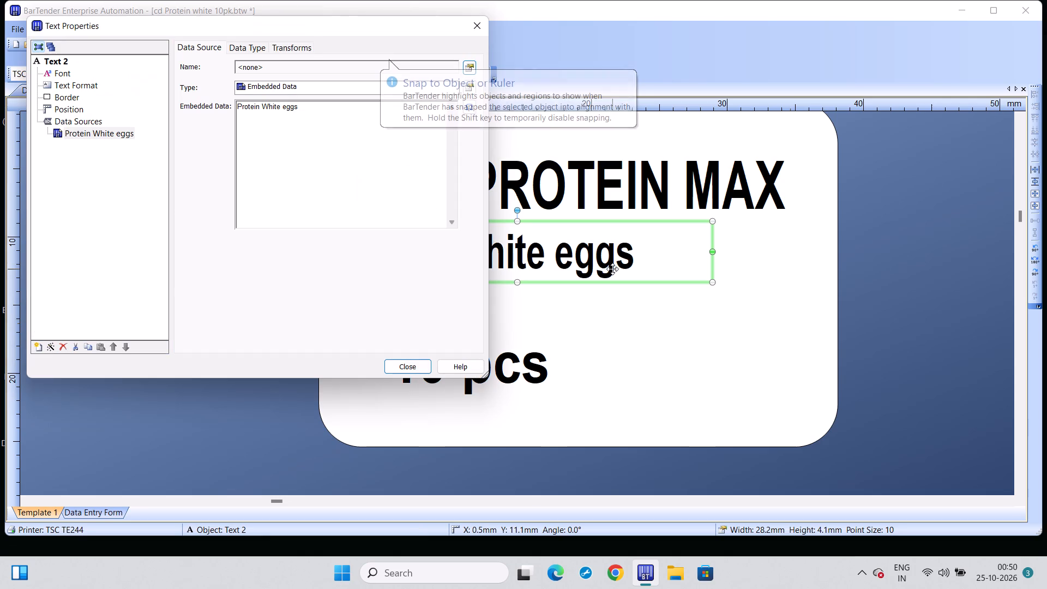
left_click(375, 126)
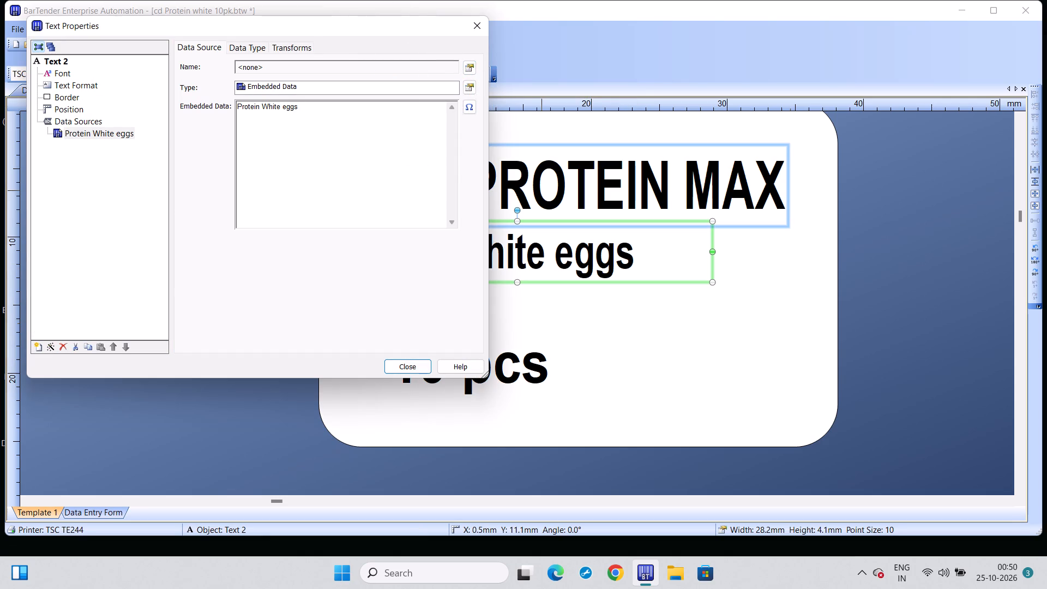
key("BackSpace")
key("BackSpace")
key("BackSpace")
key("BackSpace")
key("BackSpace")
key("BackSpace")
key("BackSpace")
key("BackSpace")
key("BackSpace")
key("BackSpace")
key("BackSpace")
key("BackSpace")
key("BackSpace")
key("BackSpace")
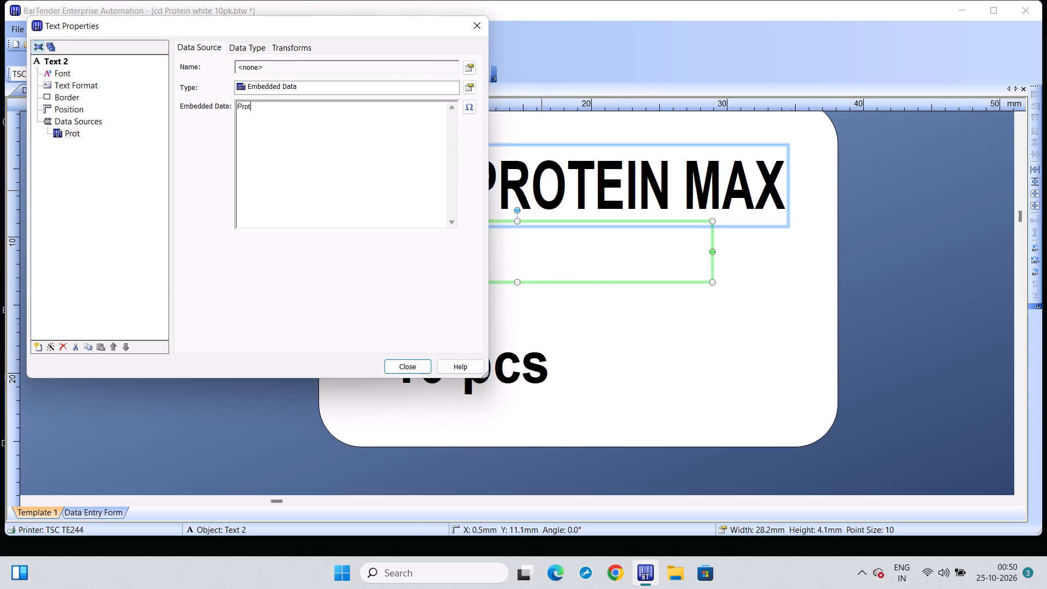
key("BackSpace")
key("BackSpace")
key("BackSpace")
key("BackSpace")
key("2")
key("5")
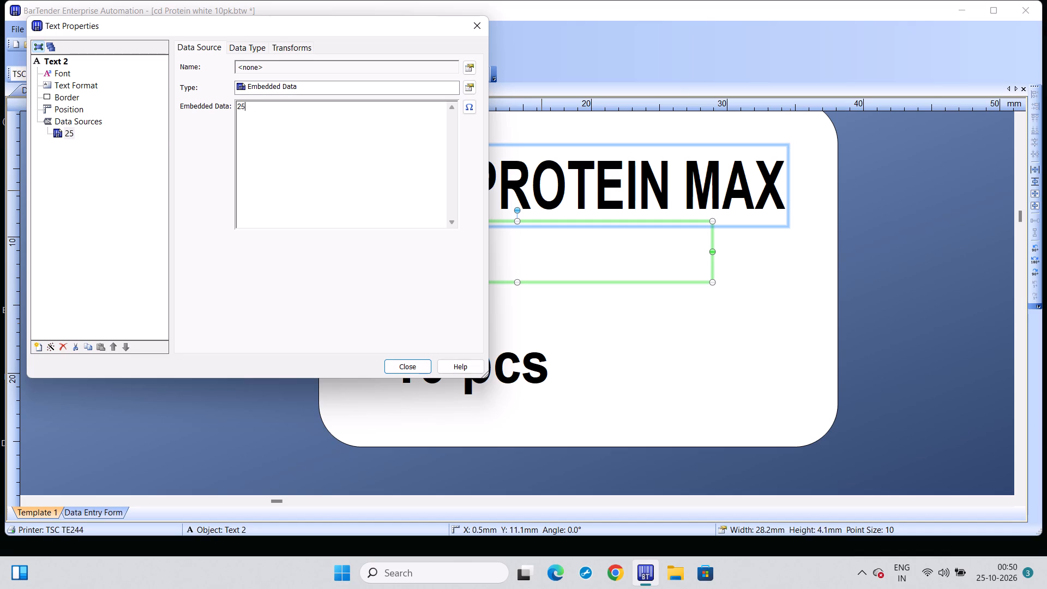
key("slash")
type("10/26")
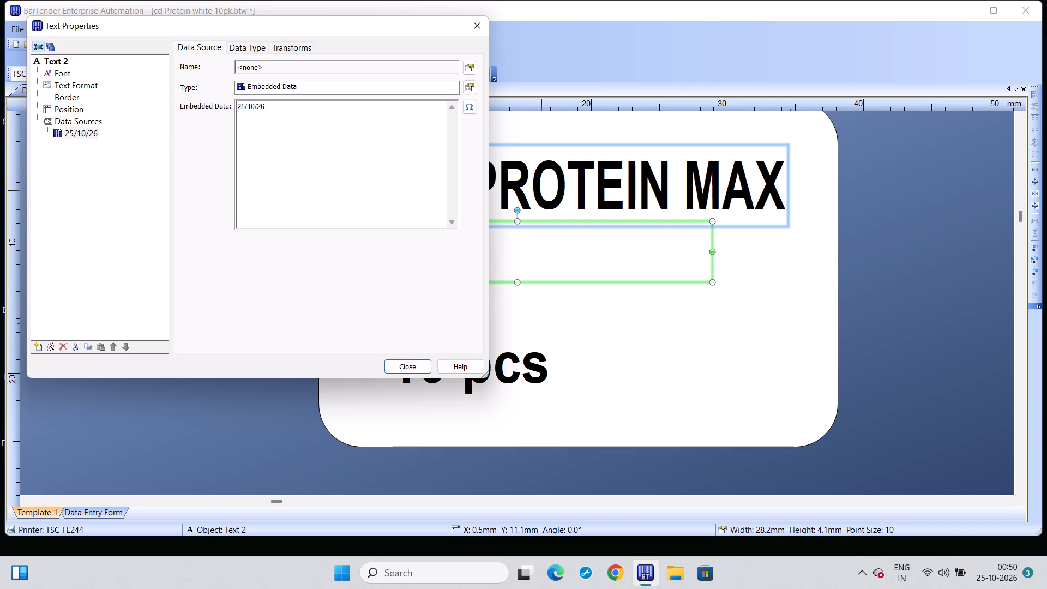
key("Return")
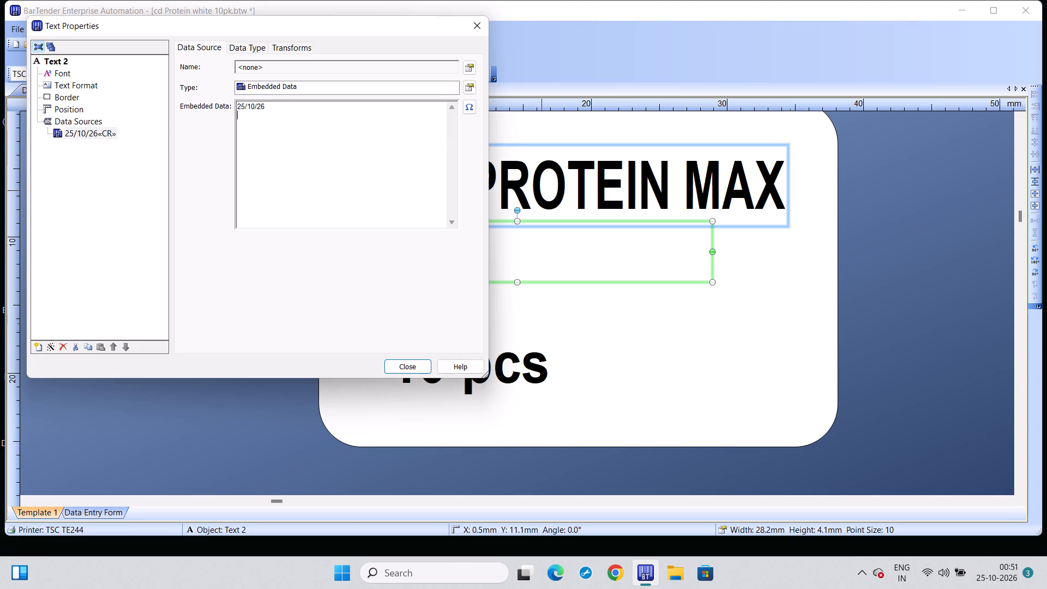
left_click(406, 364)
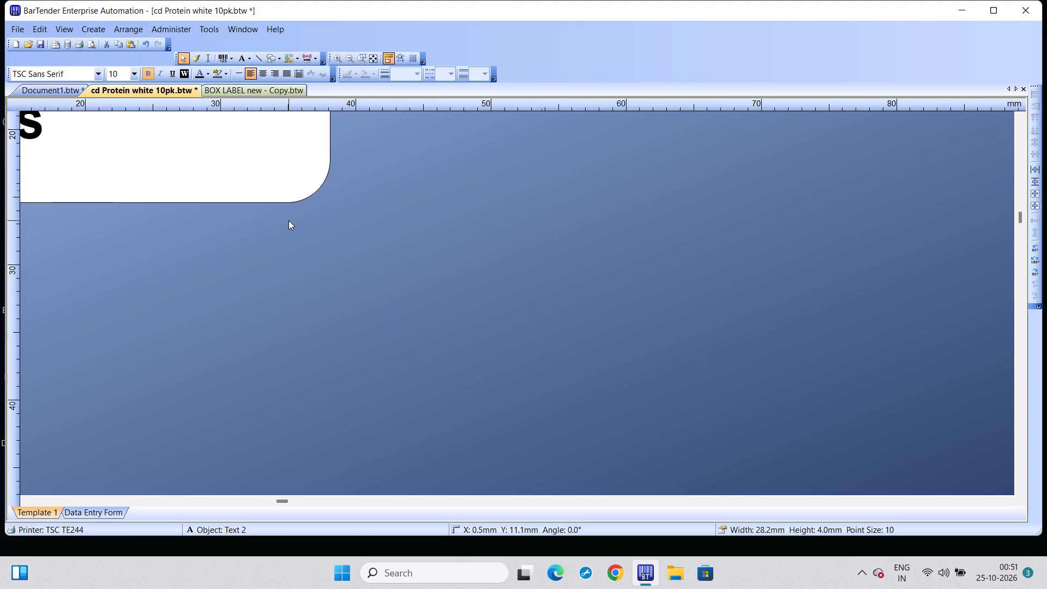
Move the date text right and slightly down under the heading, to about X 10.7 mm, Y 12.4 mm.
scroll(288, 220, "right", 2)
scroll(288, 220, "up", 4)
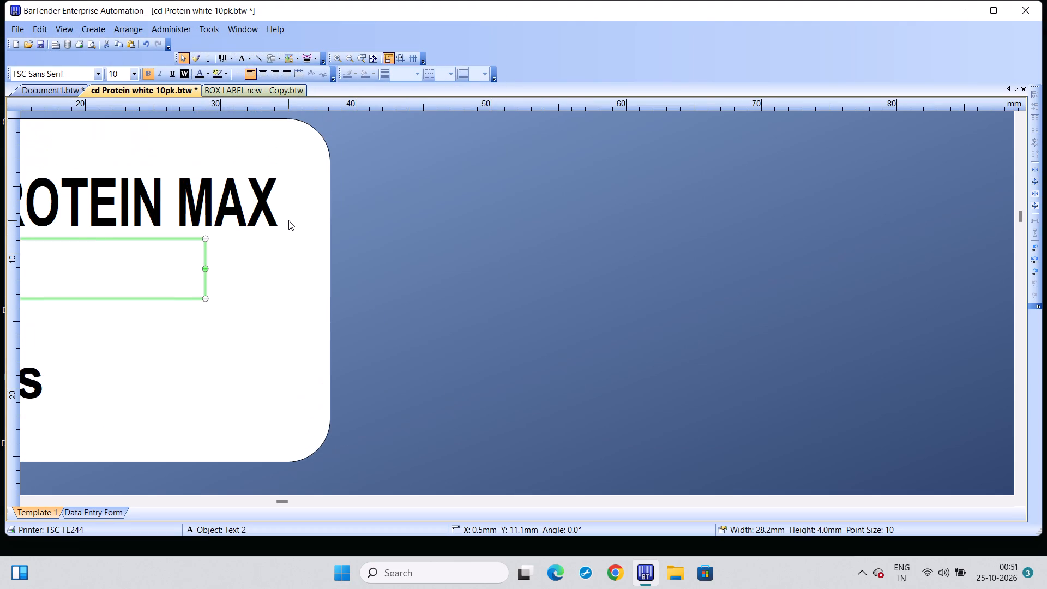
left_click(282, 500)
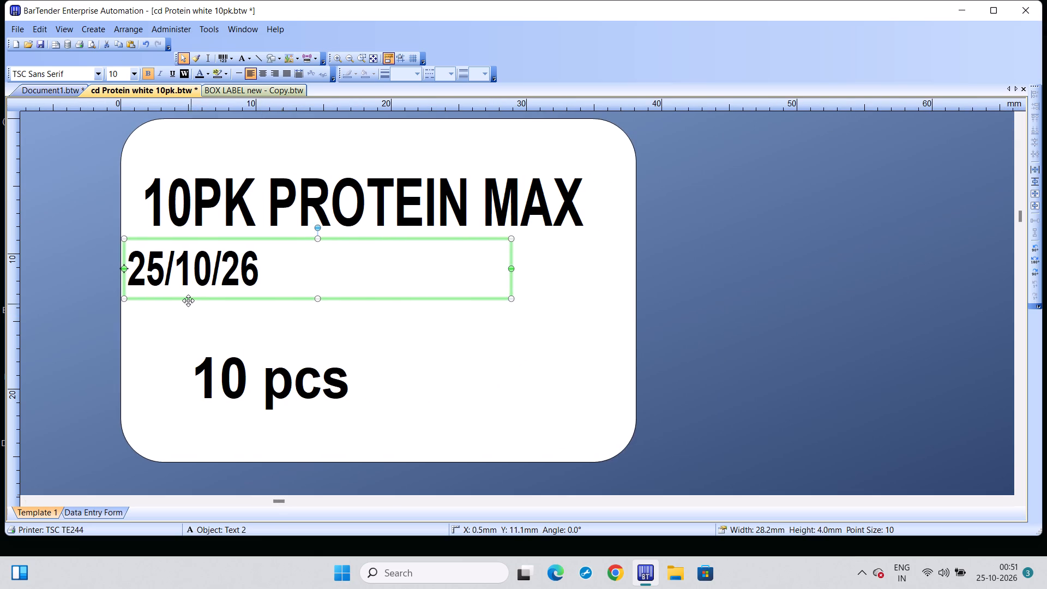
left_click_drag(188, 300, 327, 318)
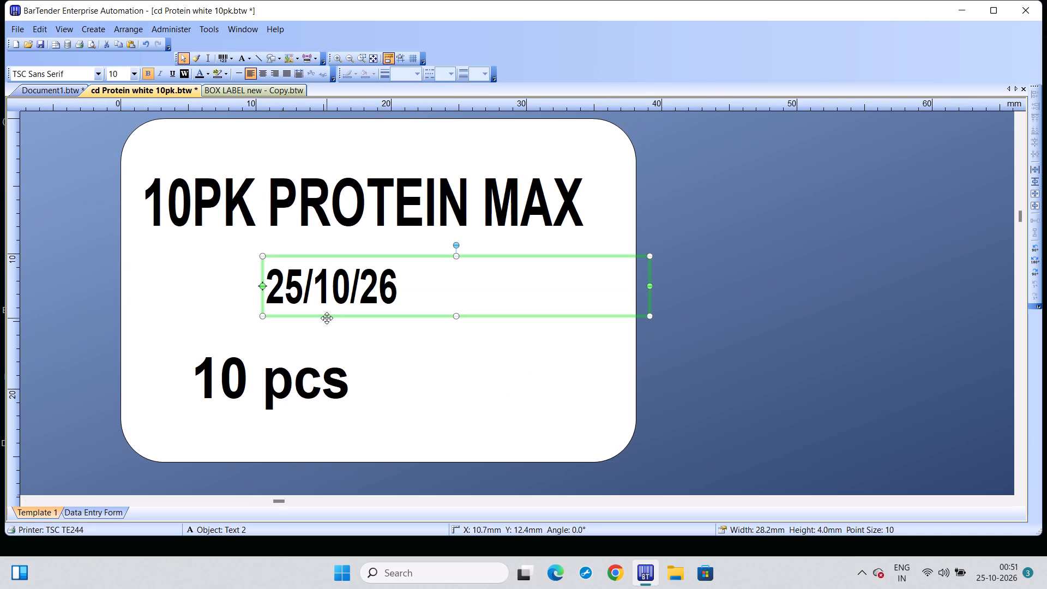
Print 2 copies of the 10PK PROTEIN MAX label.
key("ctrl+p")
key("2")
key("Return")
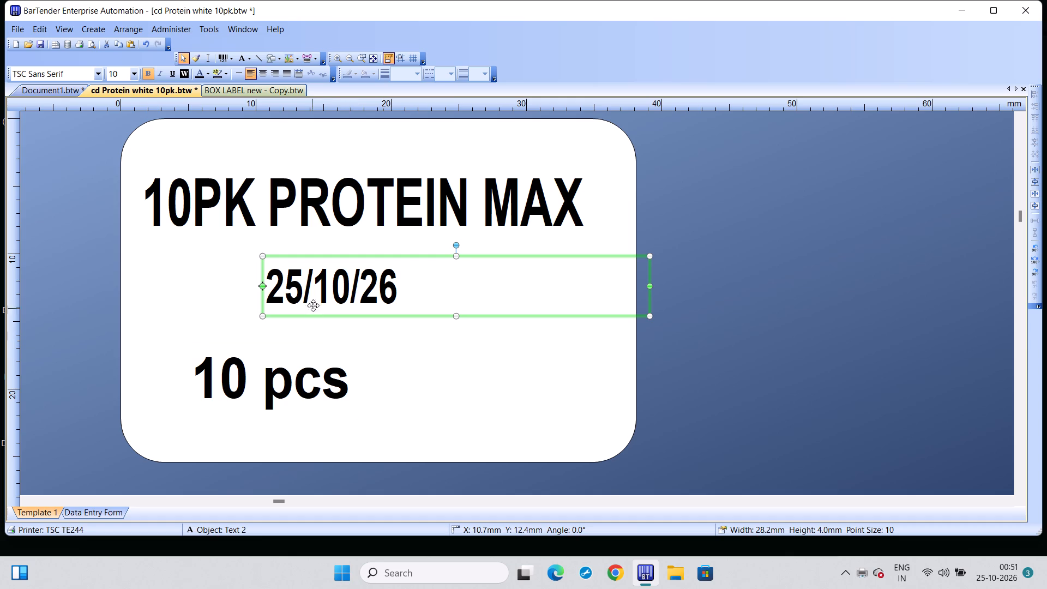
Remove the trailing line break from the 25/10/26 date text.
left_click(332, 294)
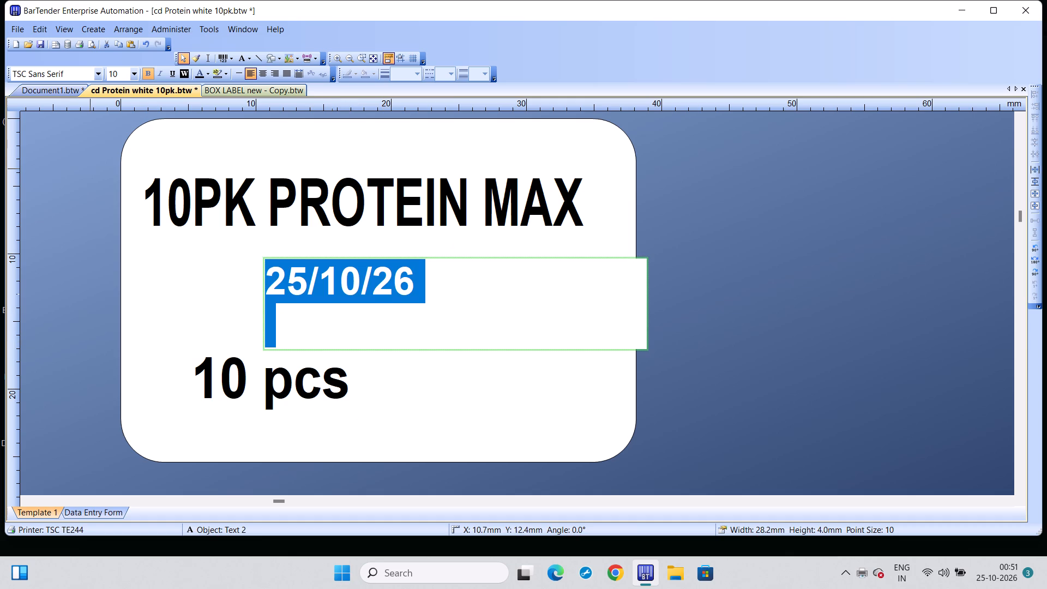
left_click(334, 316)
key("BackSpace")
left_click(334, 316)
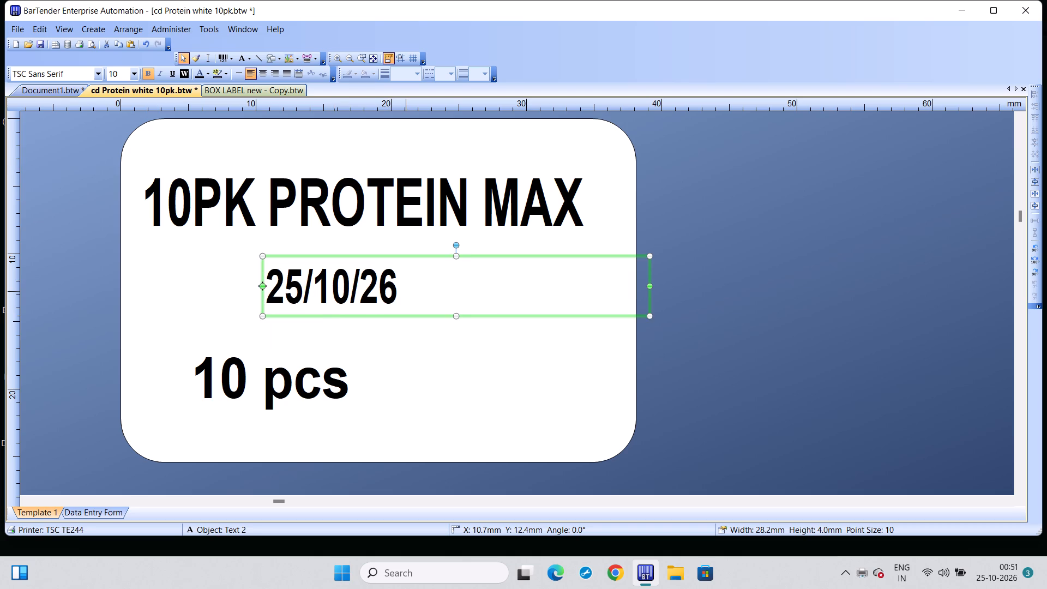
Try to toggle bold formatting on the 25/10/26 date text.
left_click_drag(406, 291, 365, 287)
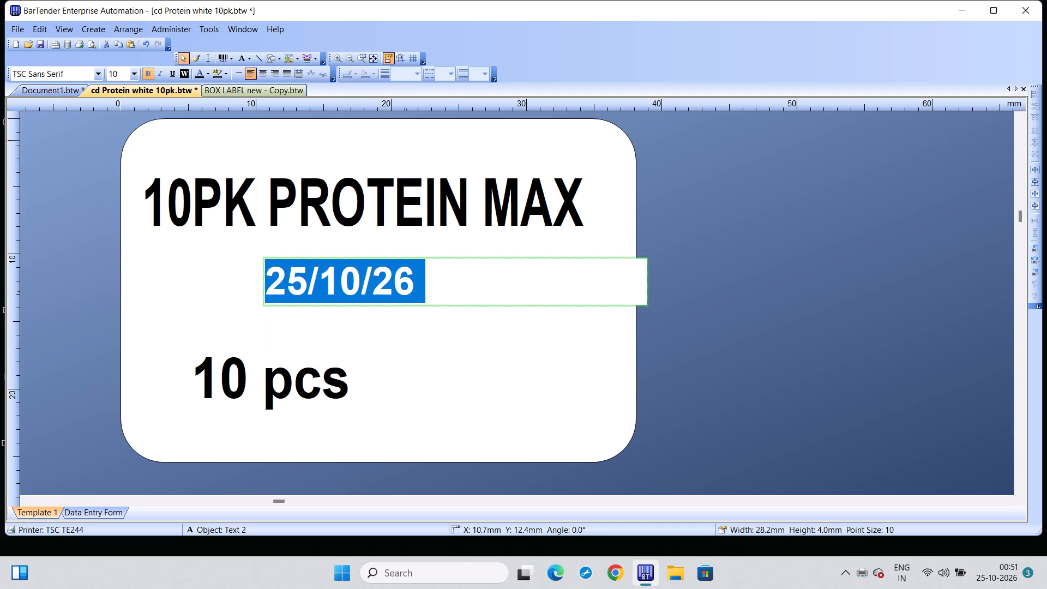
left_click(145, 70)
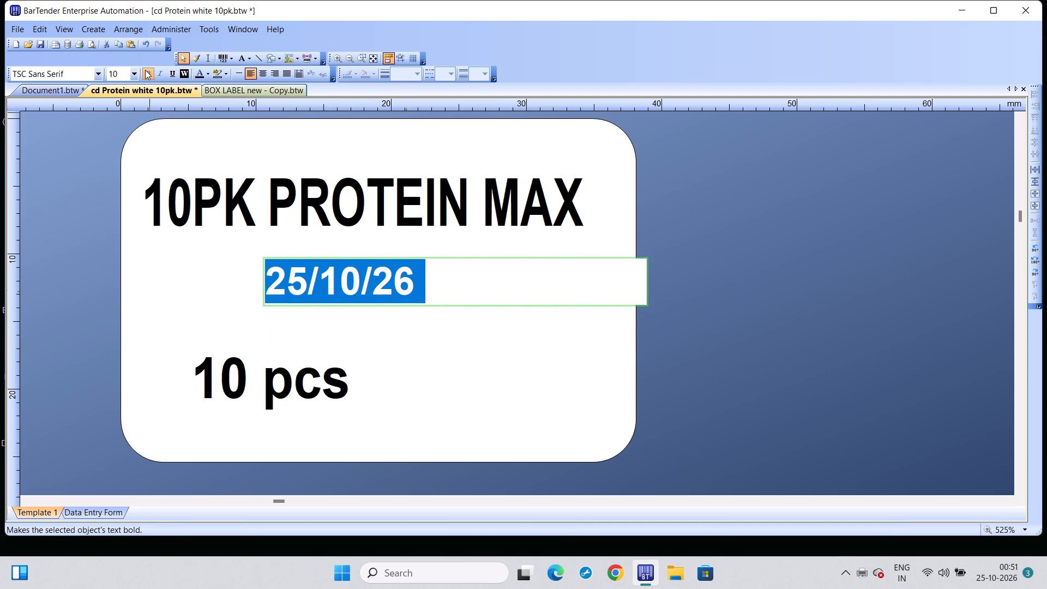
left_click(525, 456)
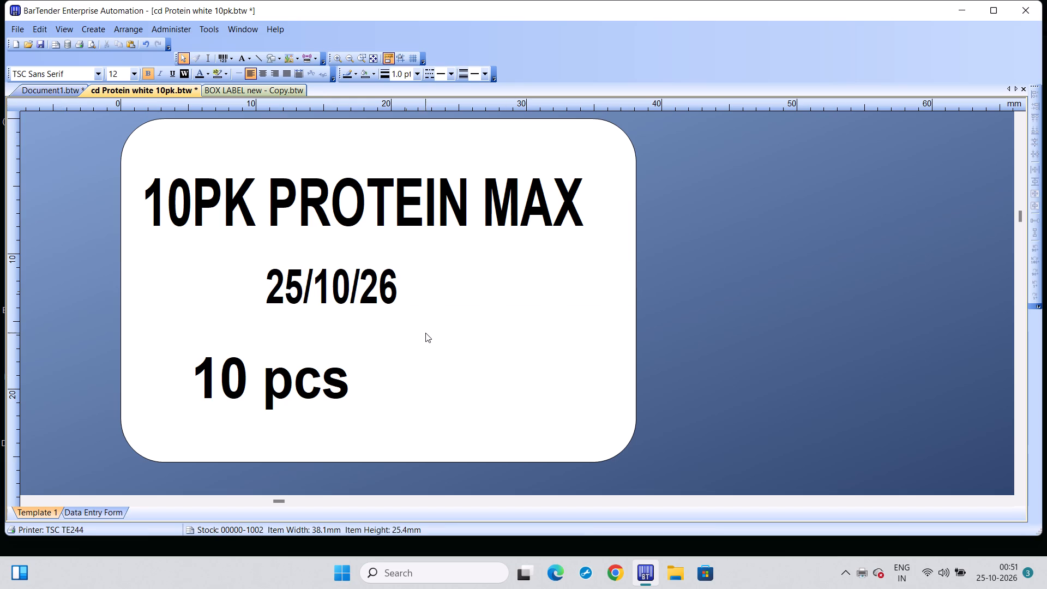
Delete the 25/10/26 date text object from the label.
left_click(416, 303)
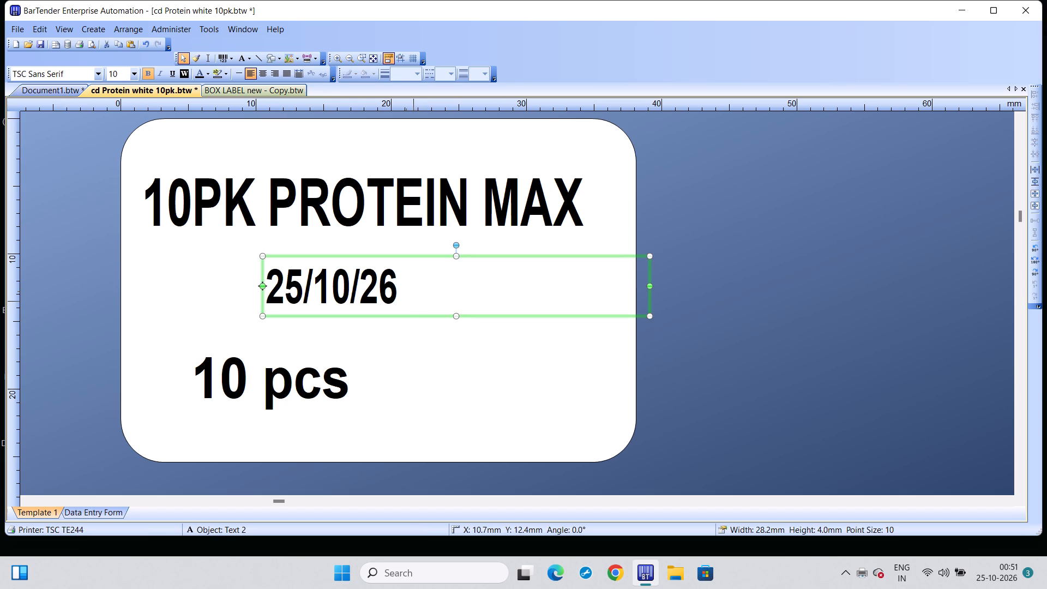
right_click(413, 301)
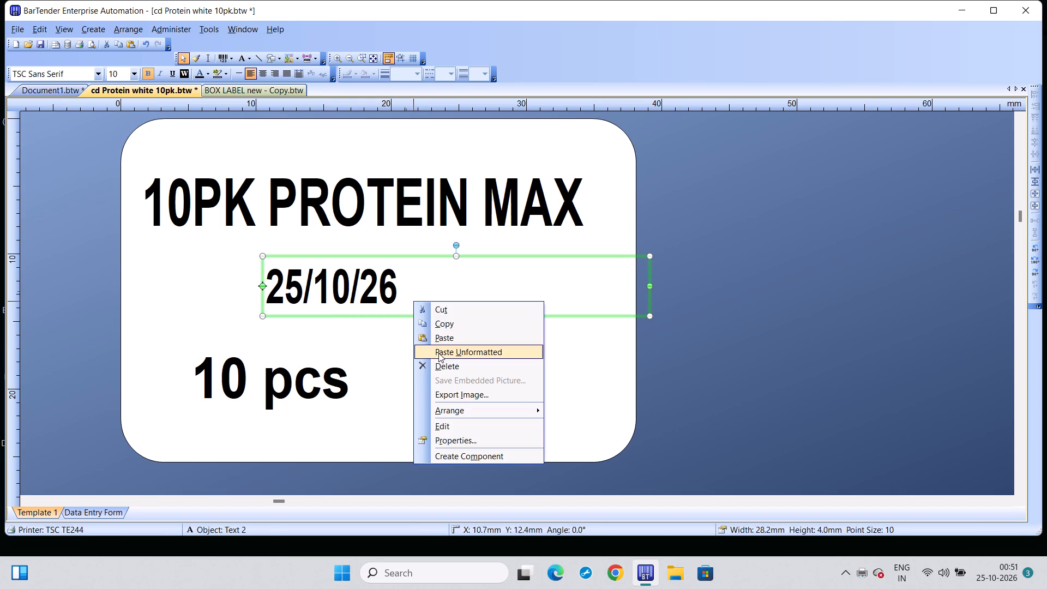
left_click(440, 364)
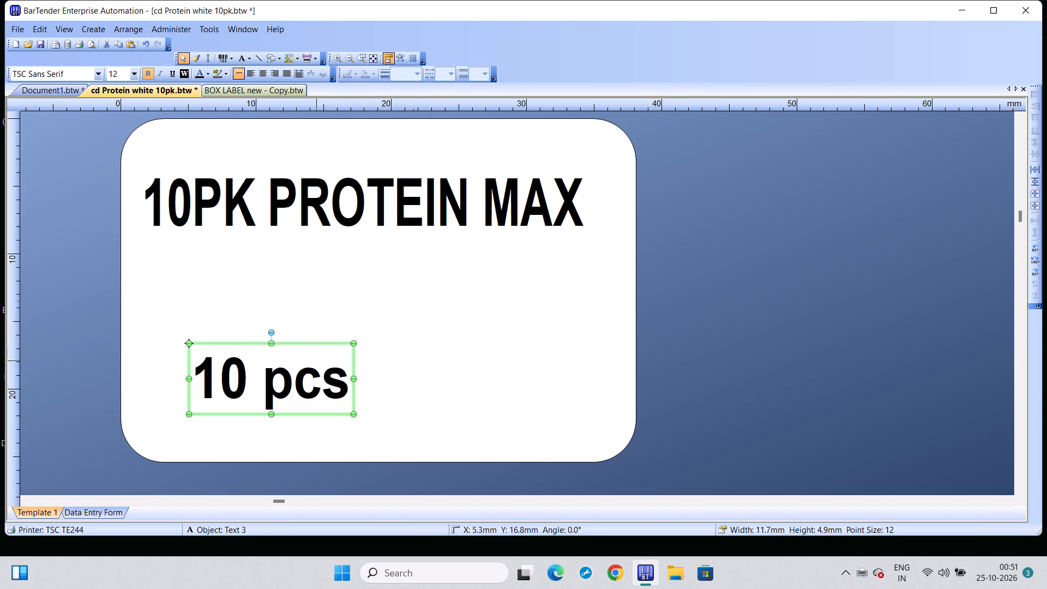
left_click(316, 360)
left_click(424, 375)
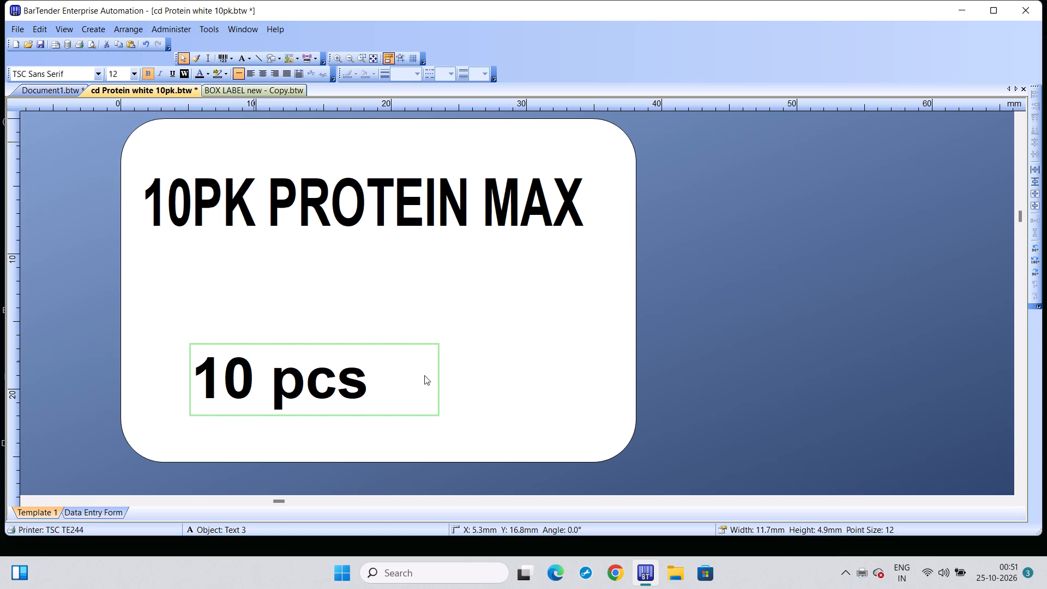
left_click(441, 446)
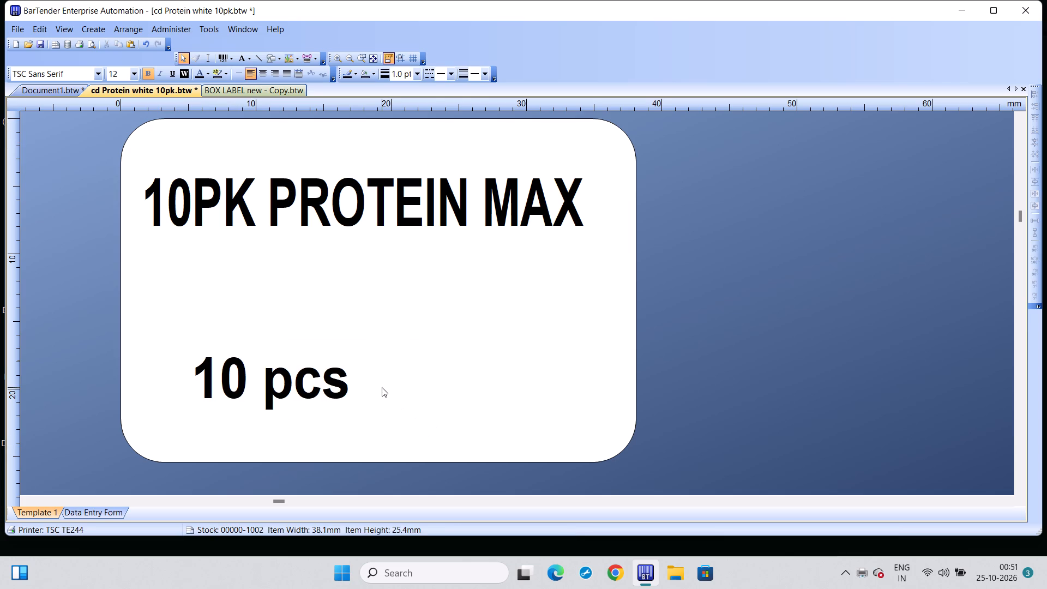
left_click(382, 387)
Move the "10 pcs" text up and right beneath the heading, to about X 11.6 mm, Y 11.1 mm.
left_click(348, 382)
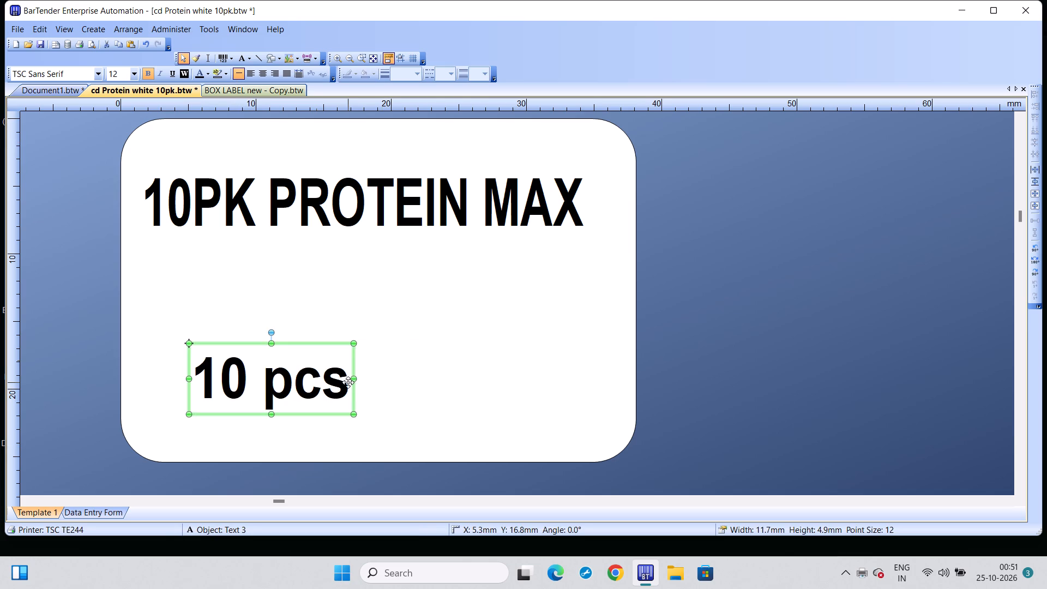
left_click_drag(348, 382, 433, 306)
Replace the "10 pcs" text with the date 25/10/26.
double_click(418, 300)
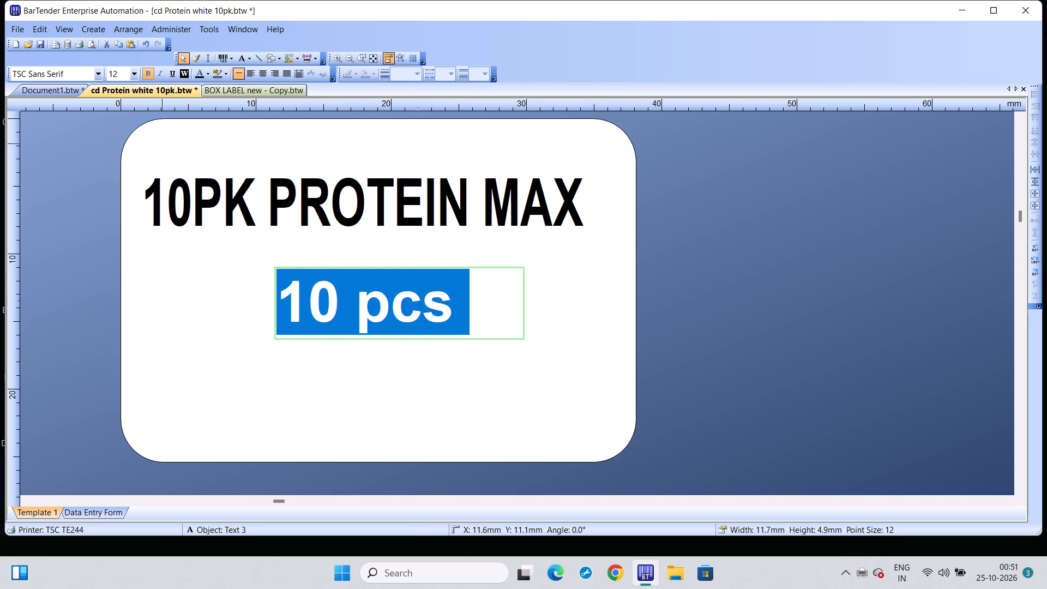
key("Right")
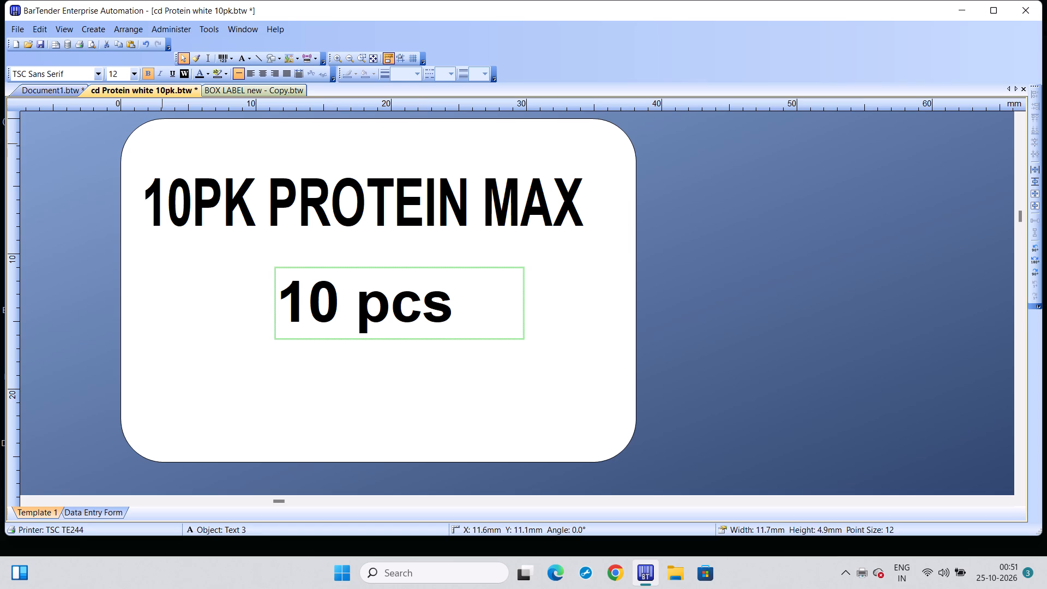
key("BackSpace")
key("BackSpace")
key("BackSpace")
key("BackSpace")
key("BackSpace")
key("BackSpace")
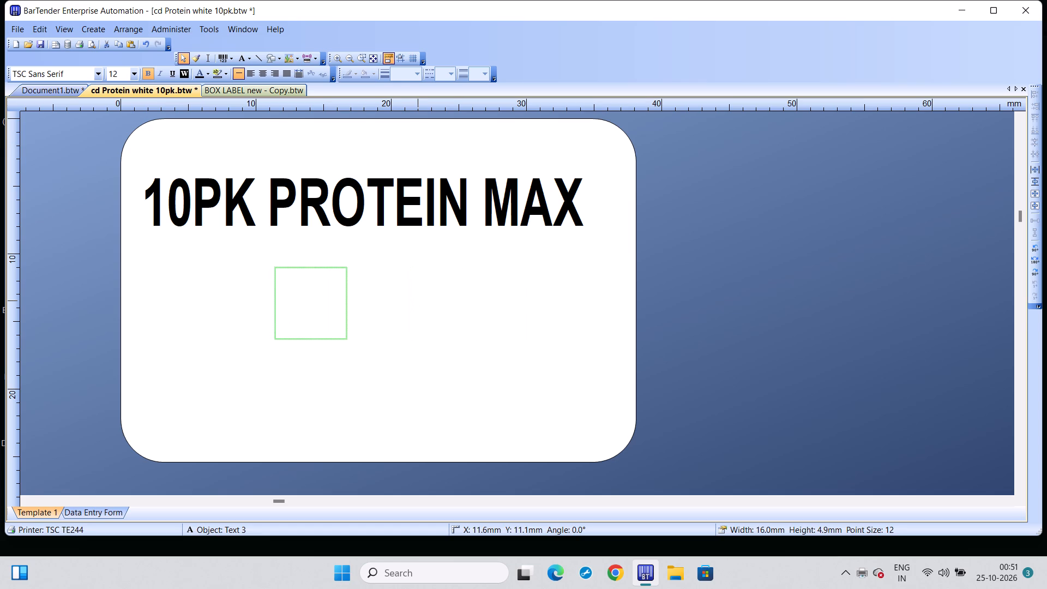
type("25/")
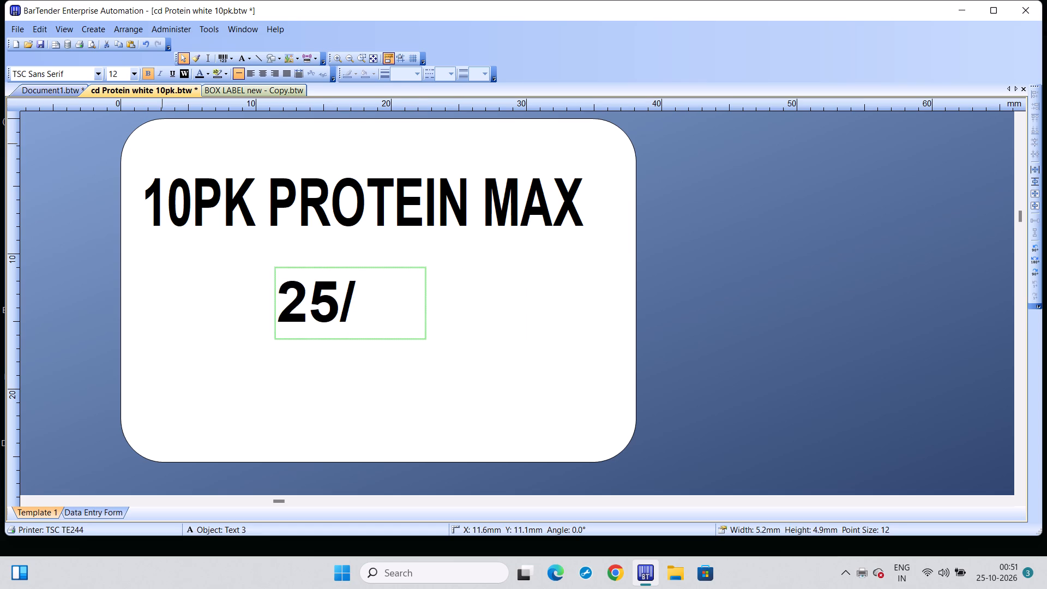
type("10/26")
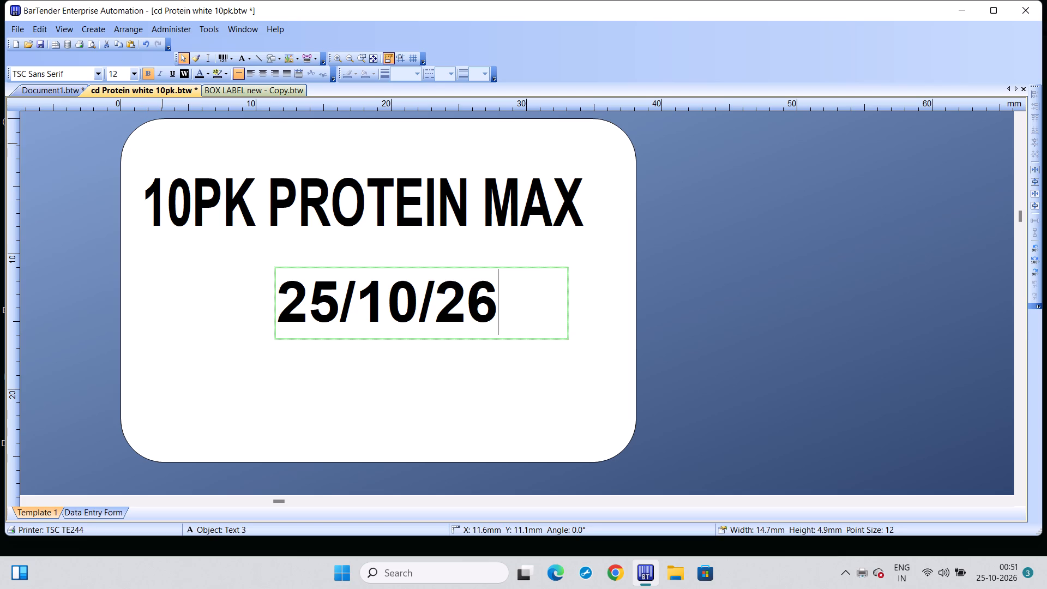
left_click(689, 398)
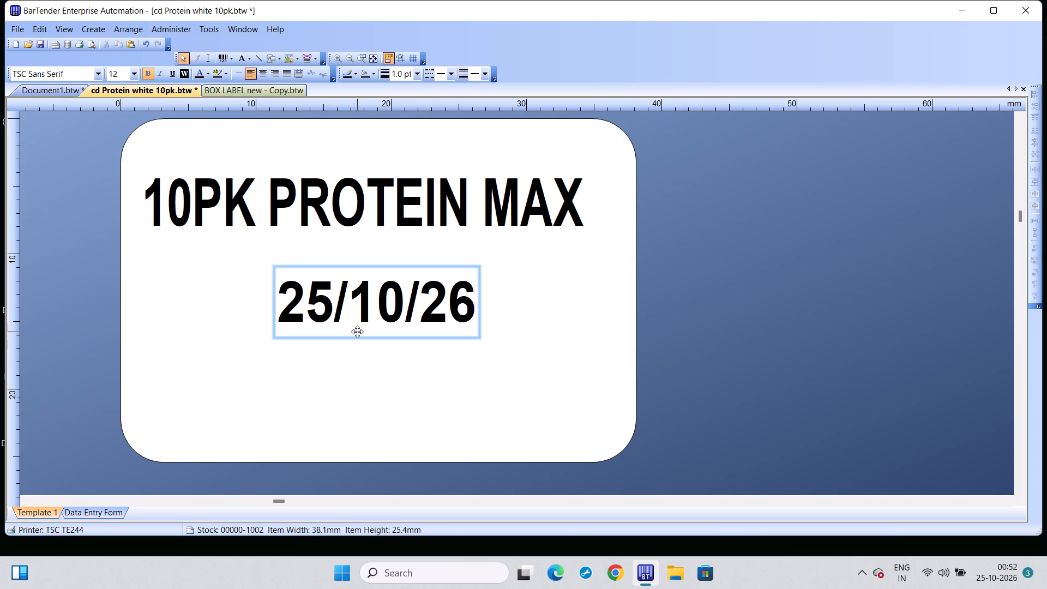
Move the 25/10/26 date slightly to about X 10.0 mm, Y 11.6 mm, beneath the heading.
left_click_drag(357, 332, 334, 338)
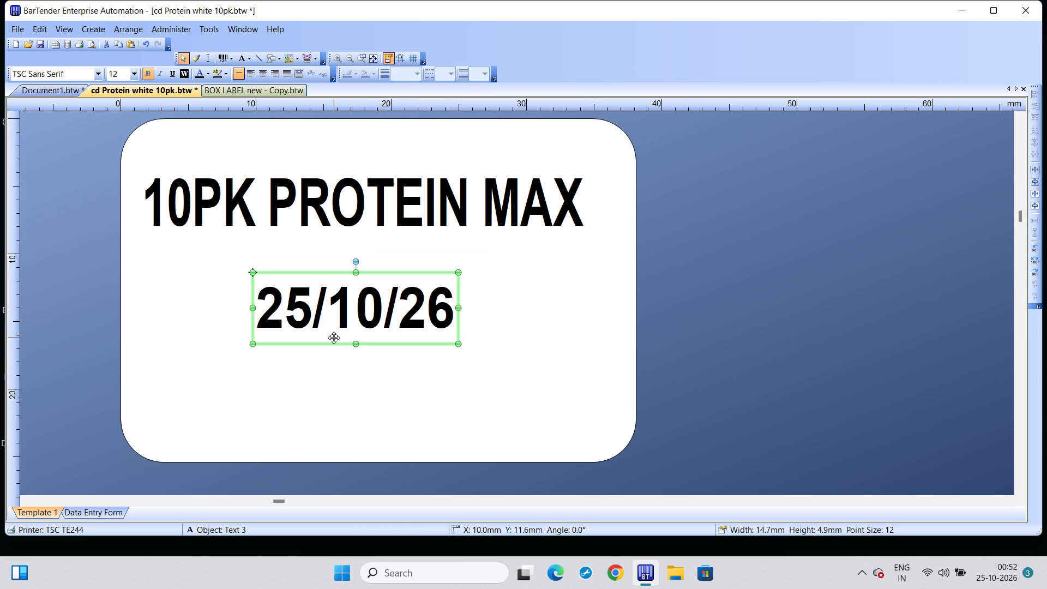
Print the 10PK PROTEIN MAX label with the current print settings.
key("ctrl+p")
key("Return")
Move the 25/10/26 date lower on the label, to about X 11.0 mm, Y 13.3 mm.
left_click_drag(287, 336, 293, 347)
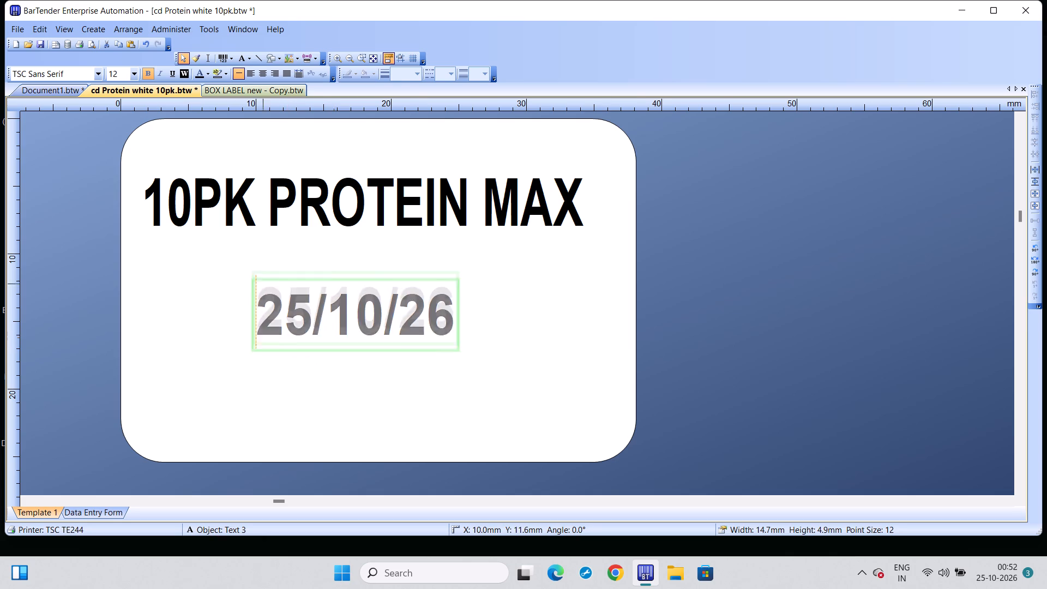
left_click_drag(293, 347, 302, 360)
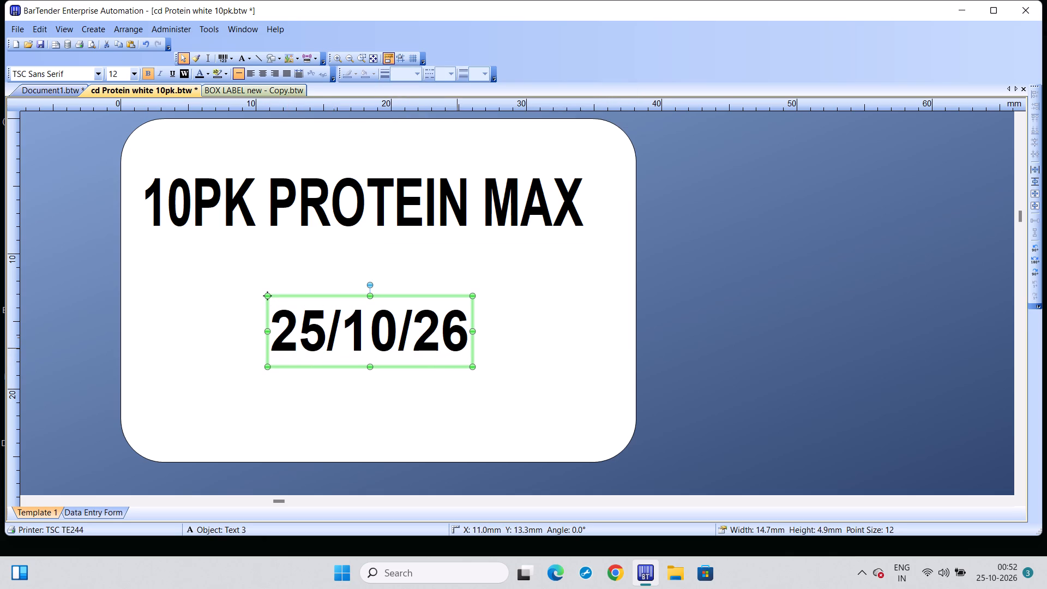
Set the font size of the 25/10/26 date to 16 points.
left_click(457, 342)
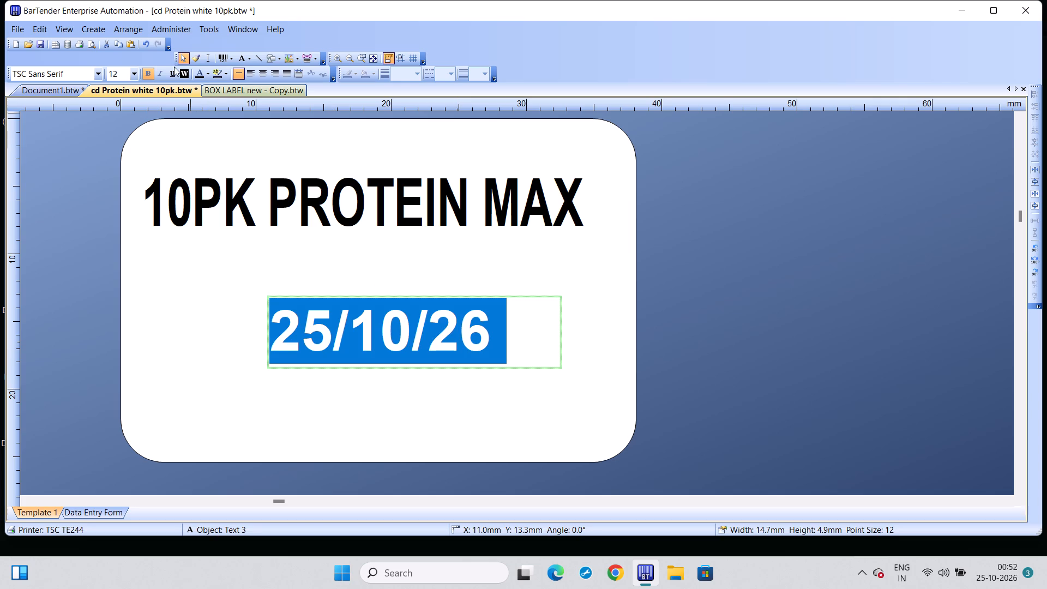
left_click(133, 73)
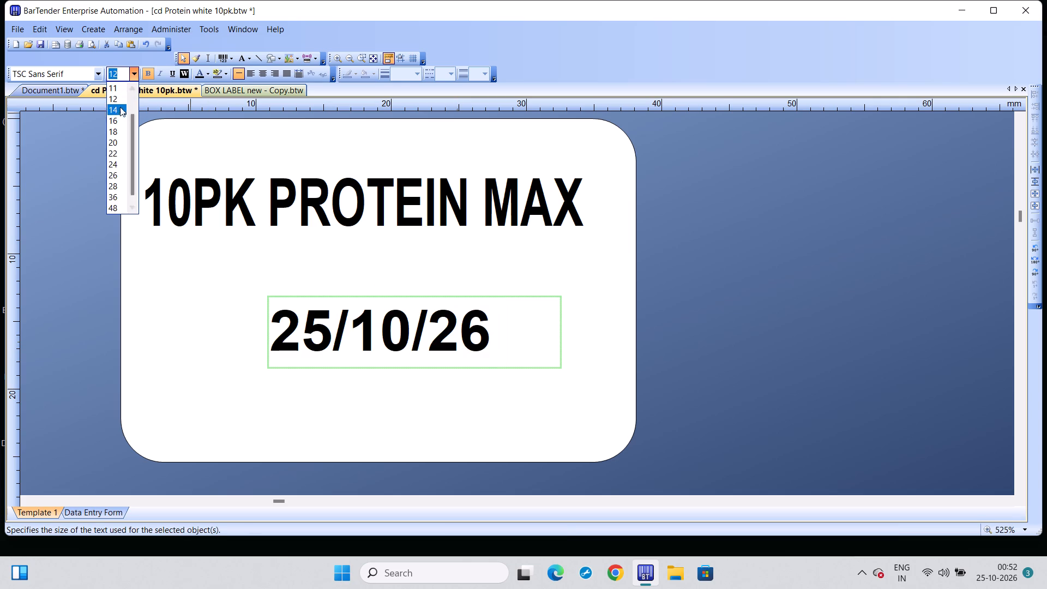
left_click(117, 123)
left_click(354, 224)
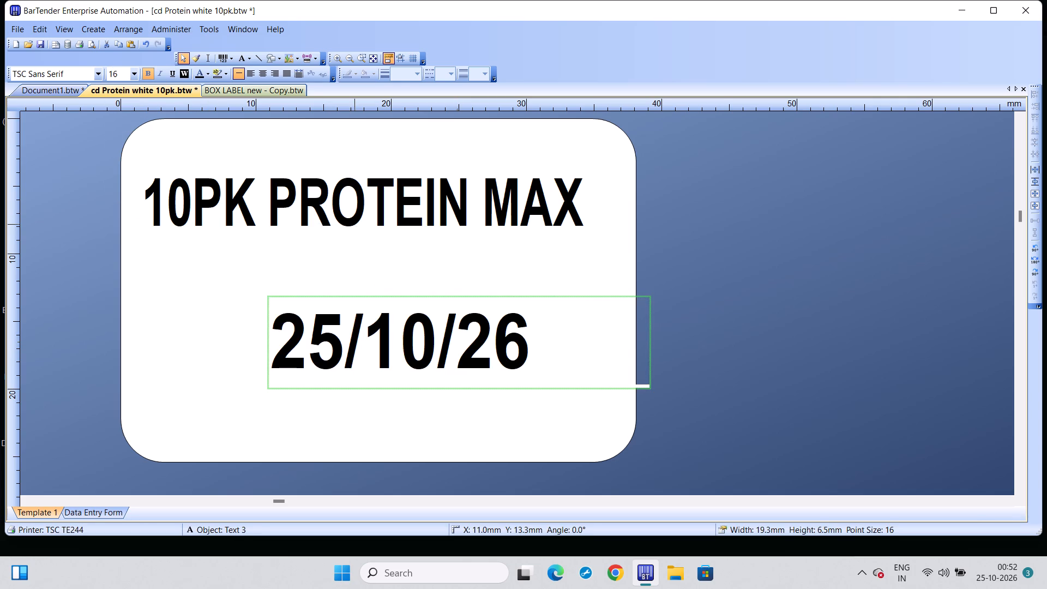
Set the font size of the whole 10PK PROTEIN MAX heading to 16 points.
double_click(446, 197)
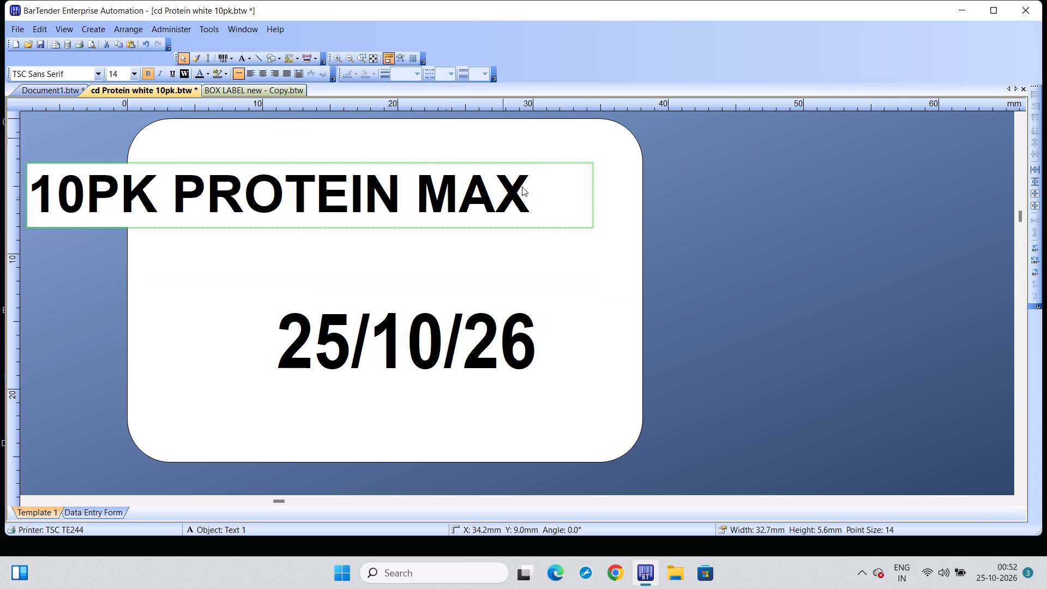
left_click(543, 185)
left_click_drag(543, 185, 90, 204)
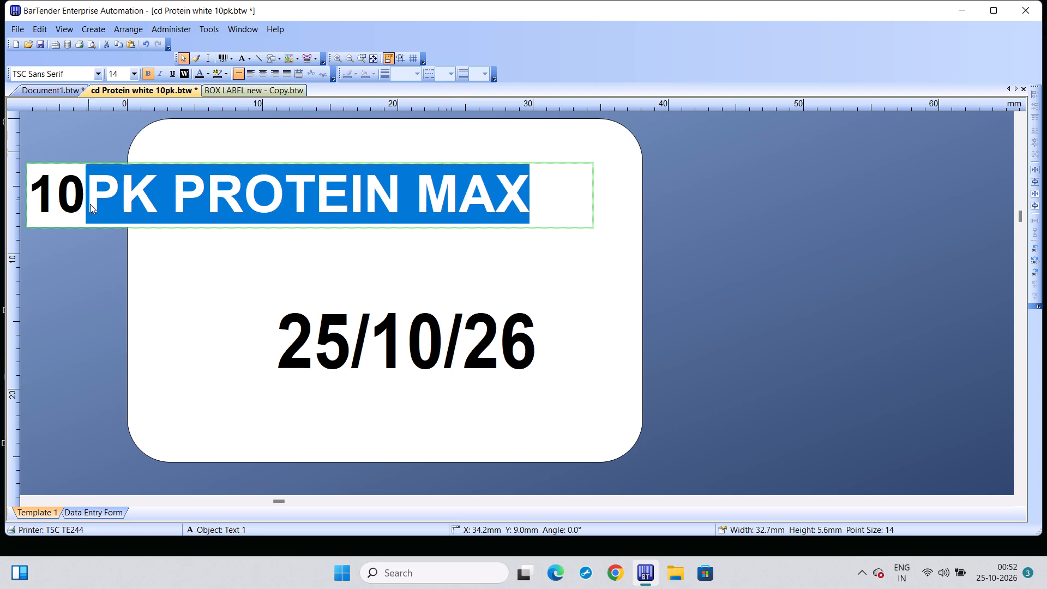
left_click_drag(90, 204, 10, 194)
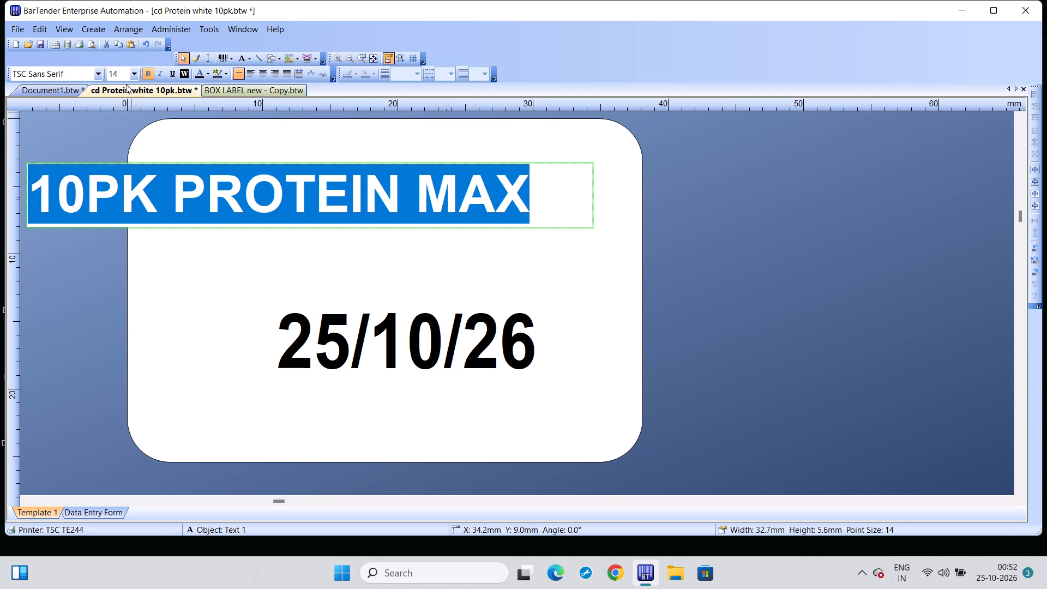
left_click(134, 75)
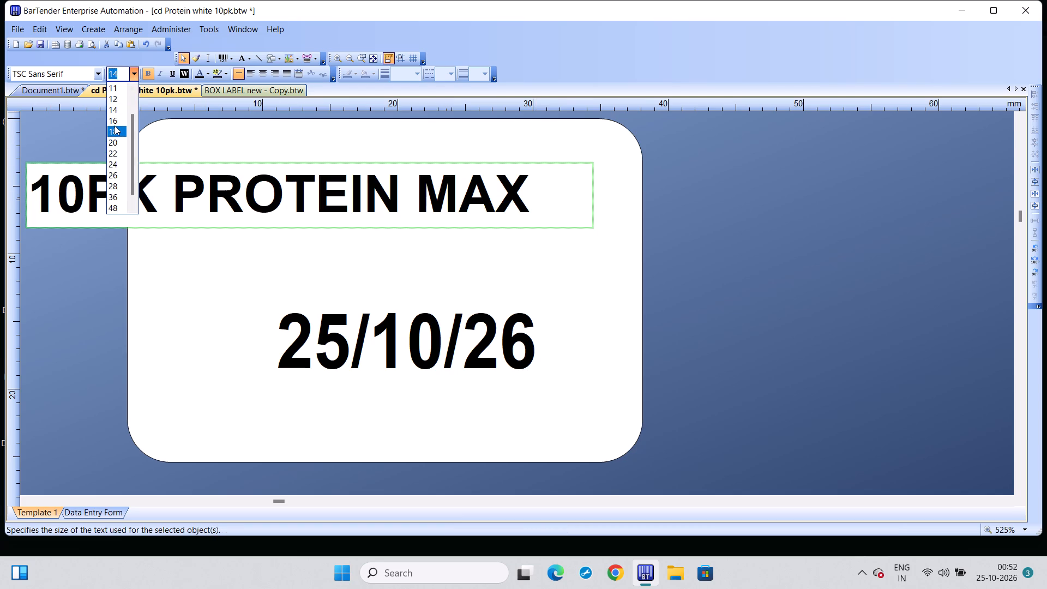
left_click(115, 119)
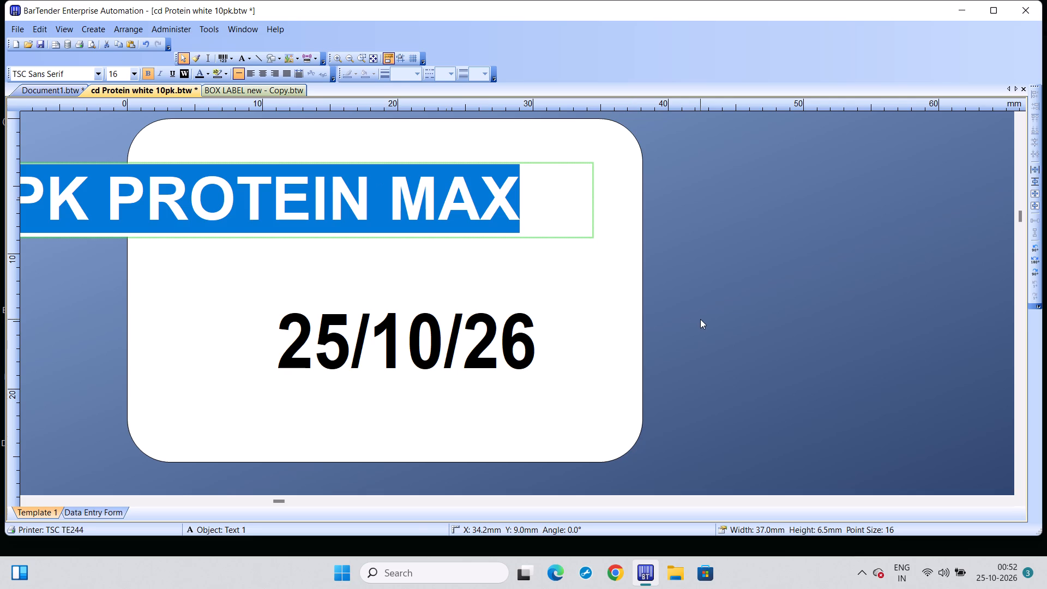
left_click(700, 319)
Move the 10PK PROTEIN MAX heading onto the label above the date, to about X 19.1 mm, Y 11.1 mm.
left_click_drag(437, 235, 485, 262)
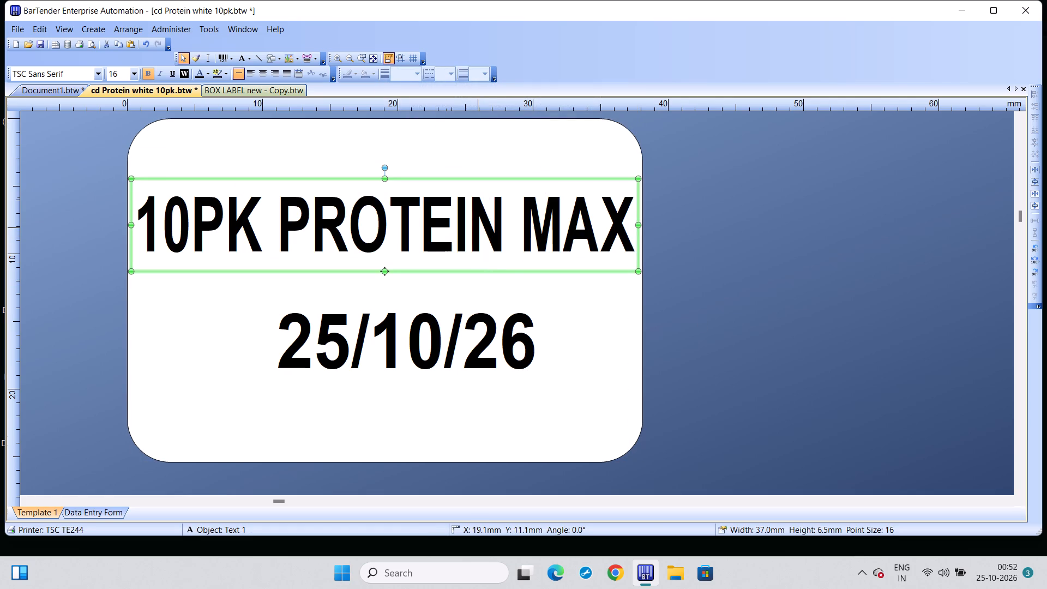
left_click(823, 387)
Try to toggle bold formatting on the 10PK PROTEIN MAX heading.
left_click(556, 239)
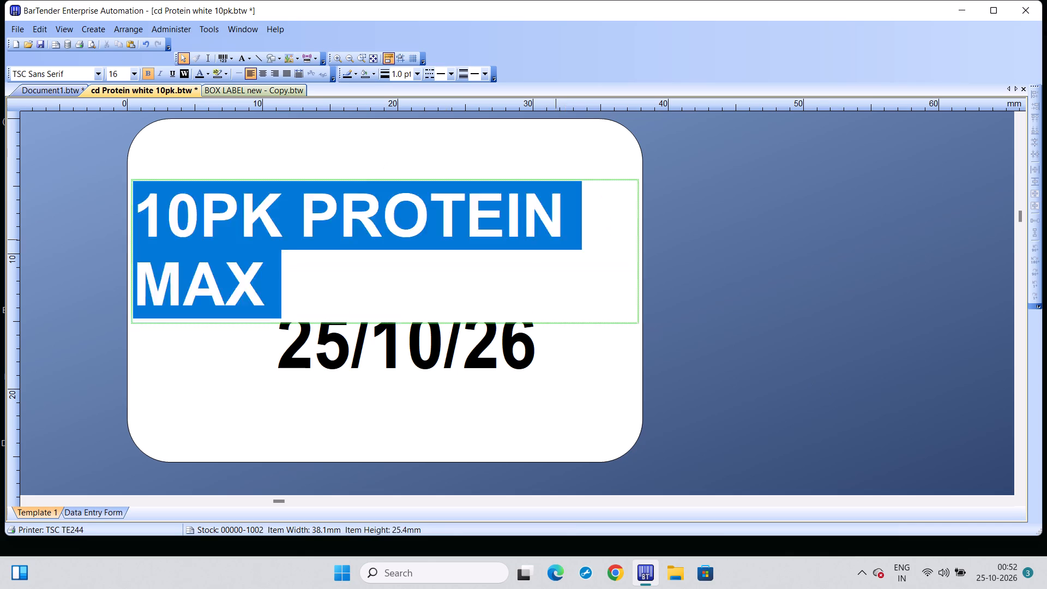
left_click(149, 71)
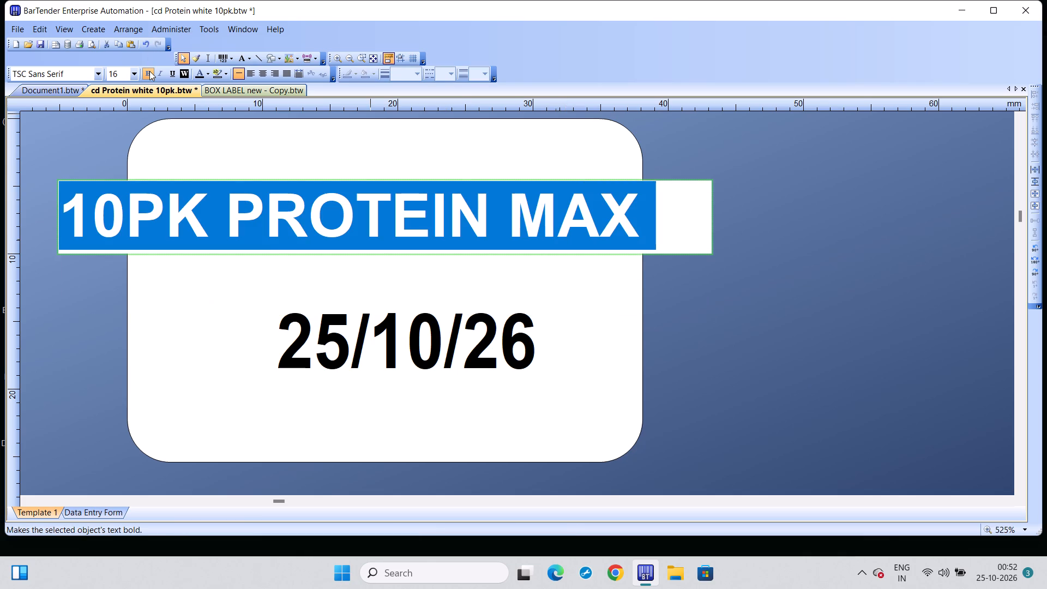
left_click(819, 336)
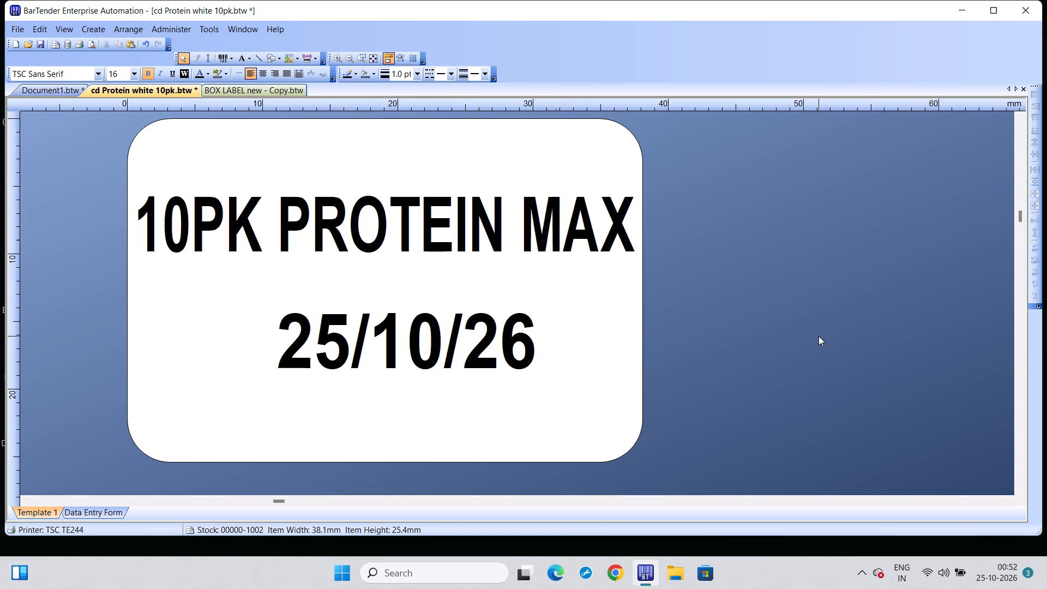
Print the enlarged 10PK PROTEIN MAX label dated 25/10/26 with the current print settings.
key("ctrl+p")
key("Return")
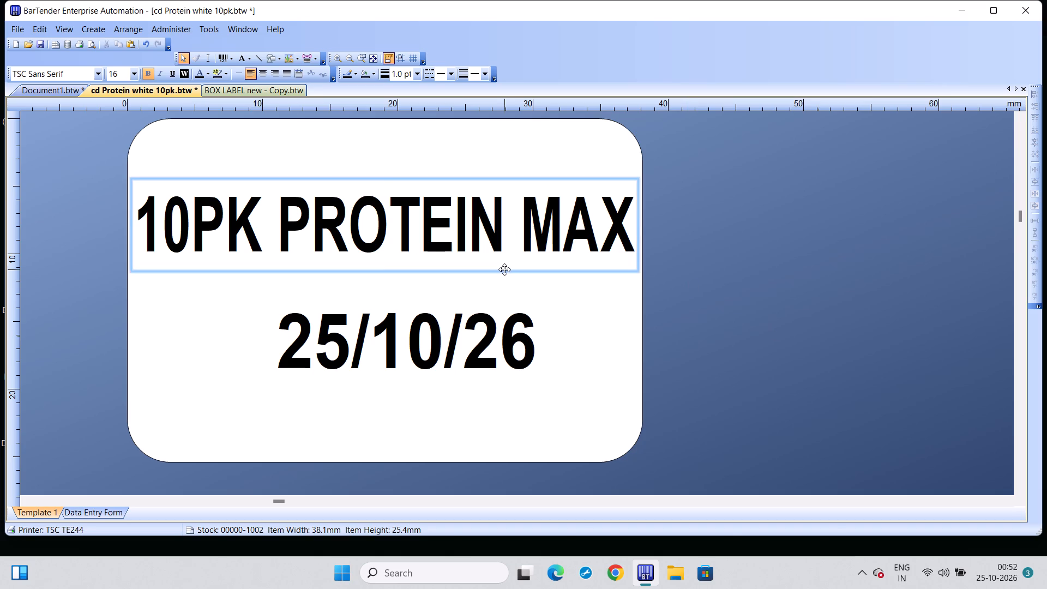
Remove the space between 10PK and PROTEIN so the heading reads 10PKPROTEIN MAX.
left_click(504, 269)
left_click(264, 232)
left_click(264, 232)
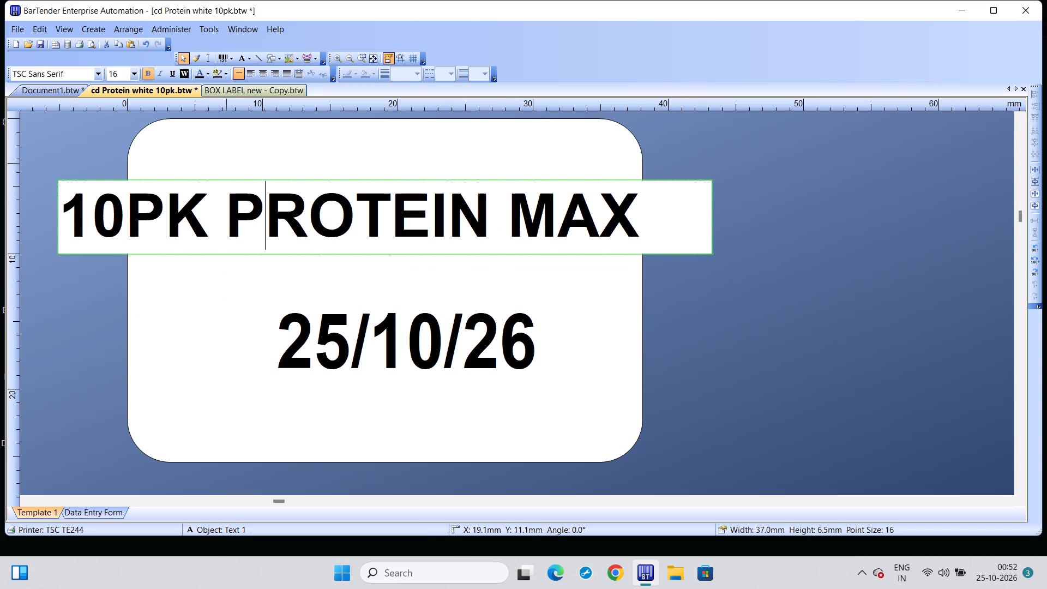
left_click(212, 220)
key("Return")
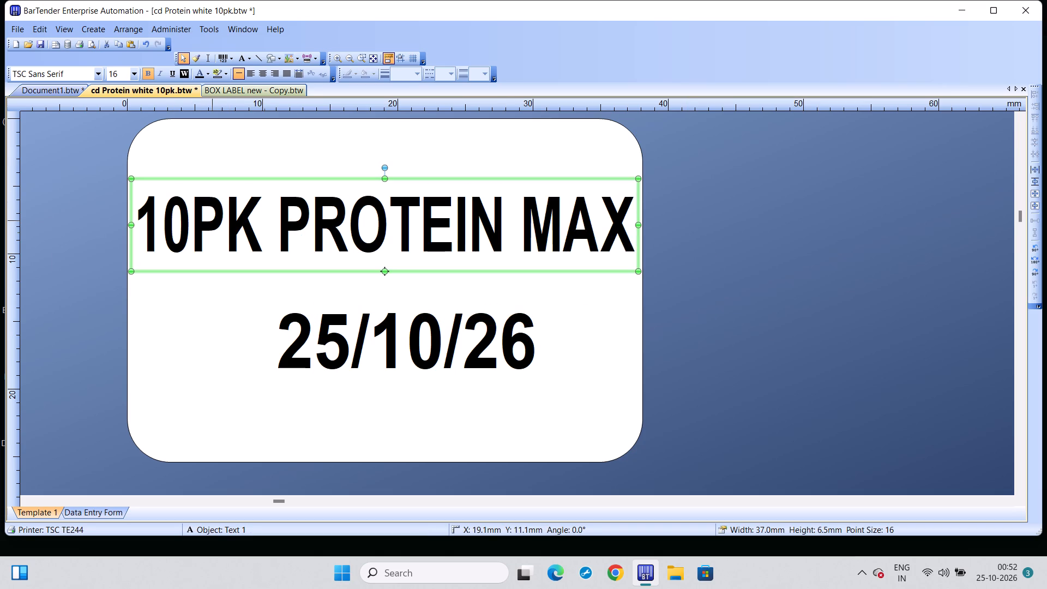
left_click(256, 221)
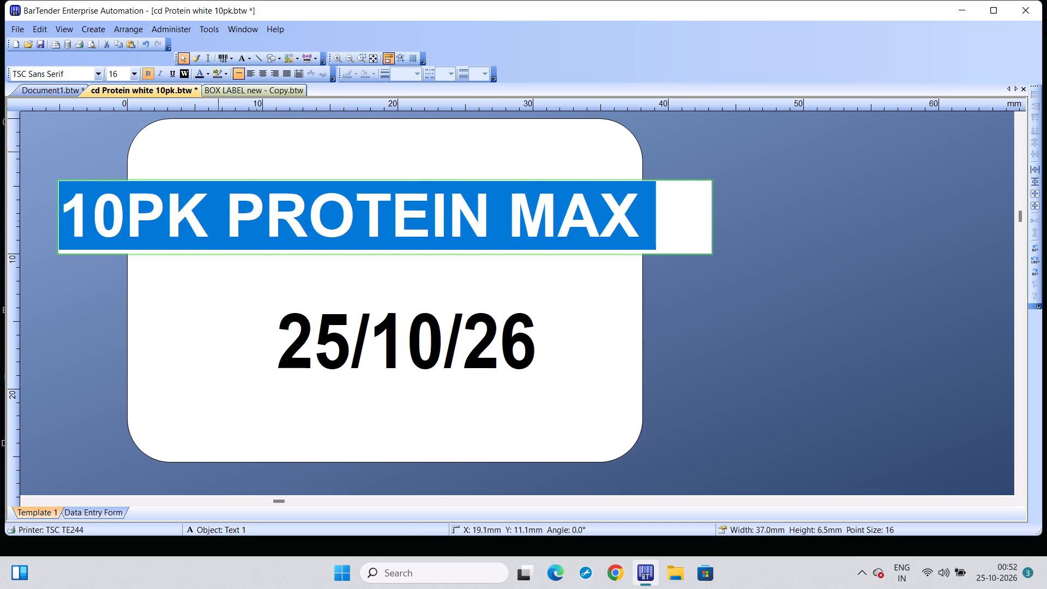
left_click(206, 203)
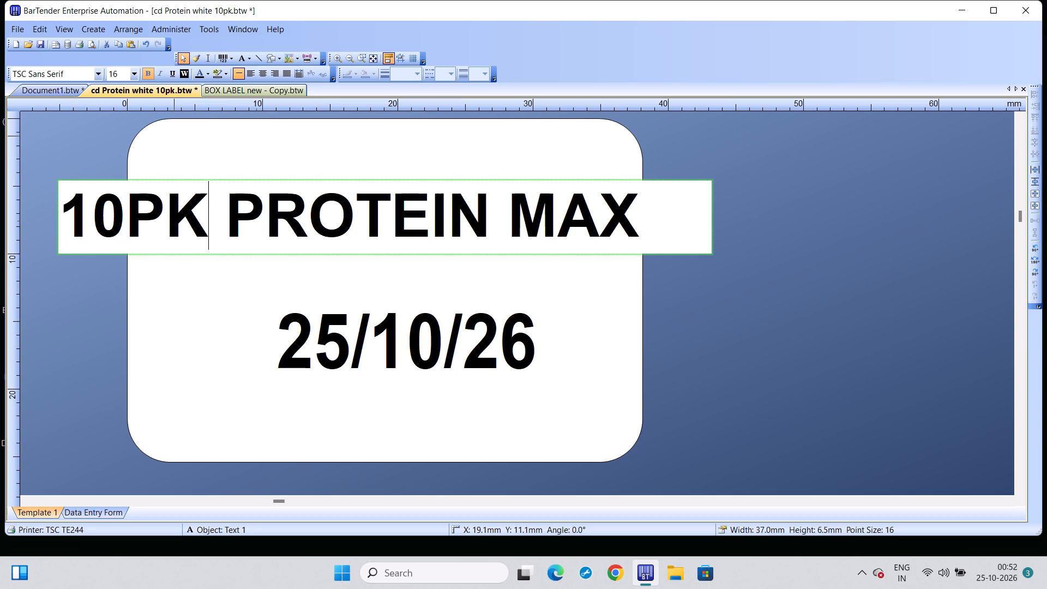
key("Right")
key("BackSpace")
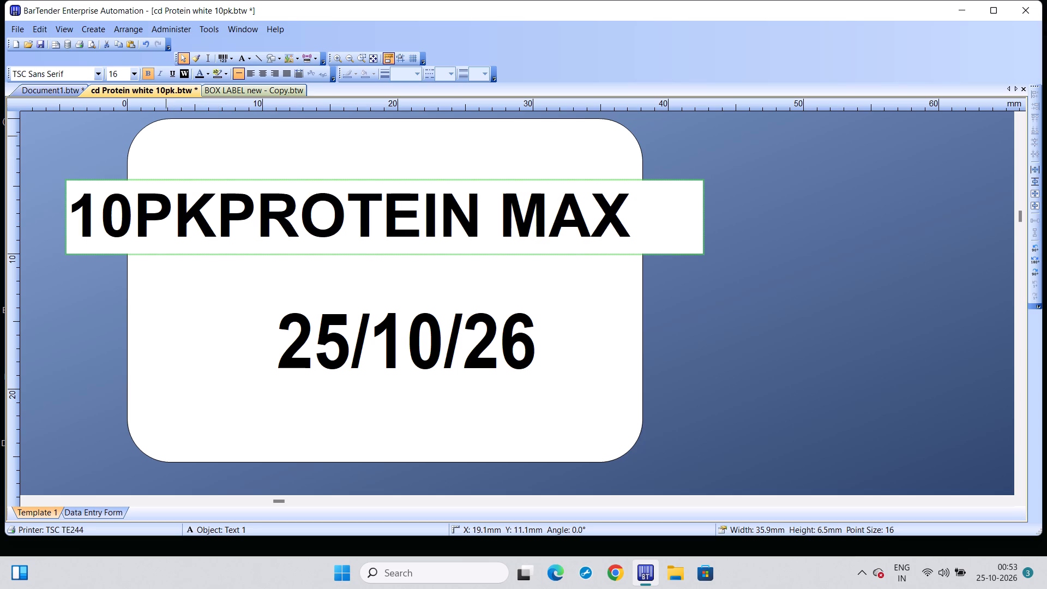
key("Return")
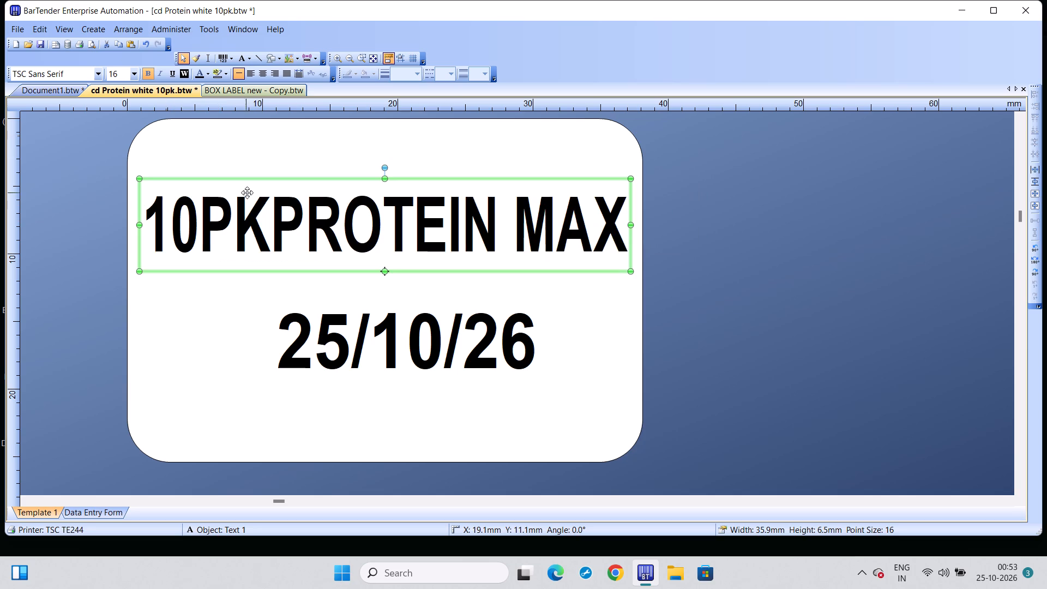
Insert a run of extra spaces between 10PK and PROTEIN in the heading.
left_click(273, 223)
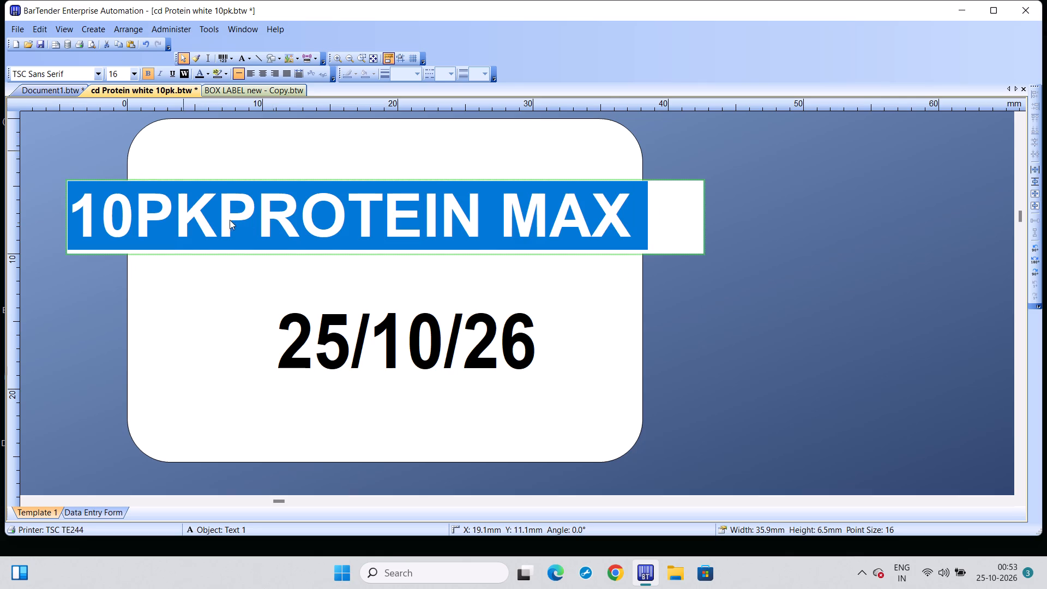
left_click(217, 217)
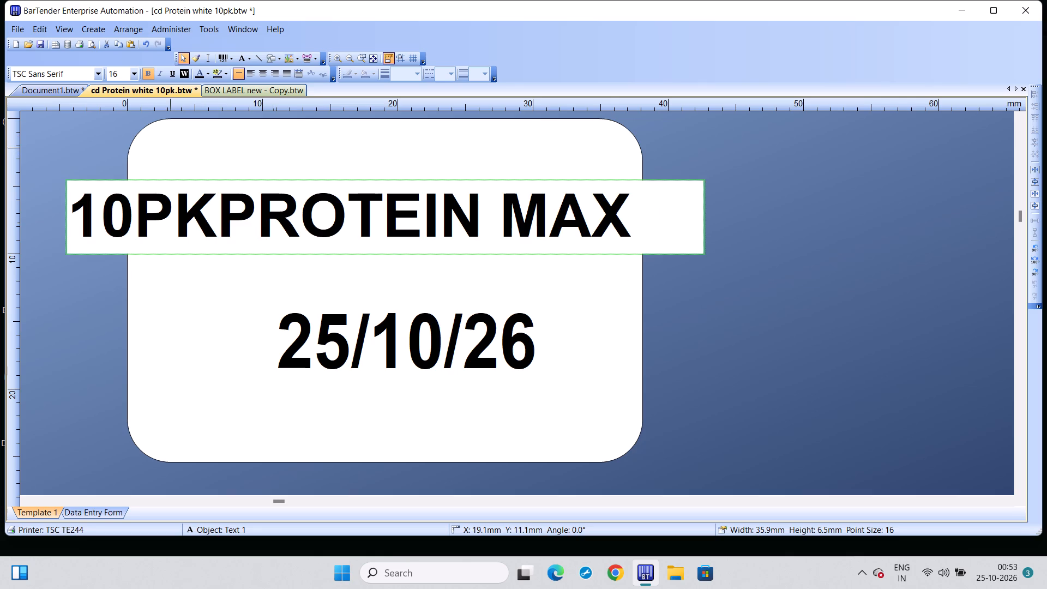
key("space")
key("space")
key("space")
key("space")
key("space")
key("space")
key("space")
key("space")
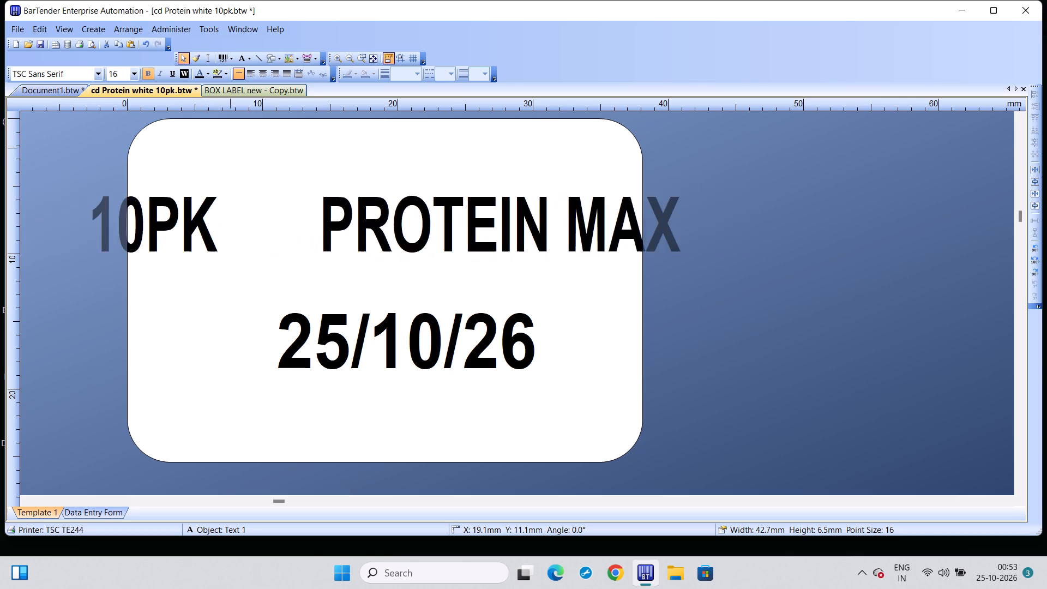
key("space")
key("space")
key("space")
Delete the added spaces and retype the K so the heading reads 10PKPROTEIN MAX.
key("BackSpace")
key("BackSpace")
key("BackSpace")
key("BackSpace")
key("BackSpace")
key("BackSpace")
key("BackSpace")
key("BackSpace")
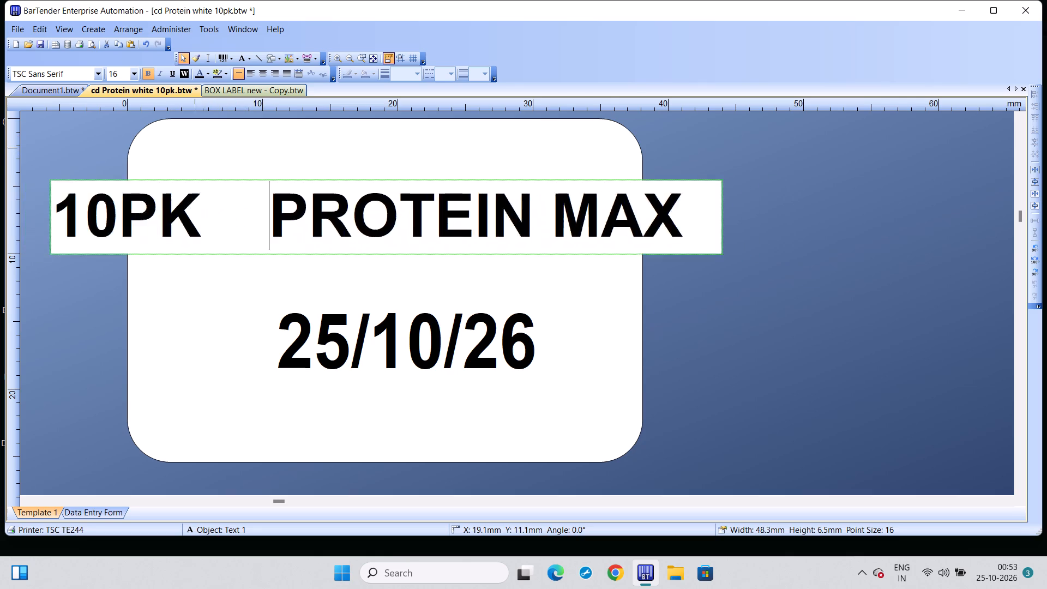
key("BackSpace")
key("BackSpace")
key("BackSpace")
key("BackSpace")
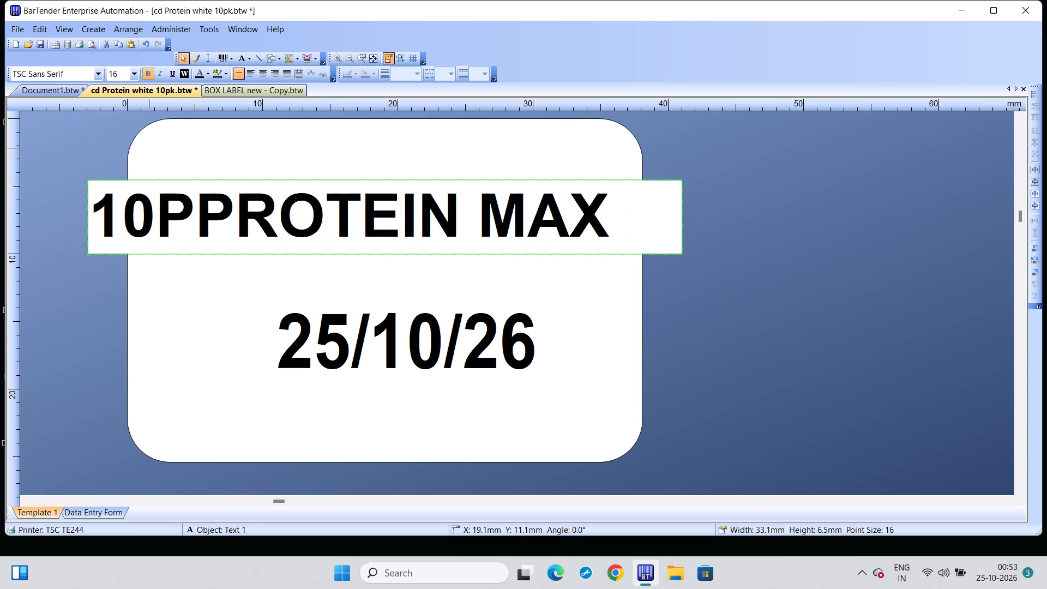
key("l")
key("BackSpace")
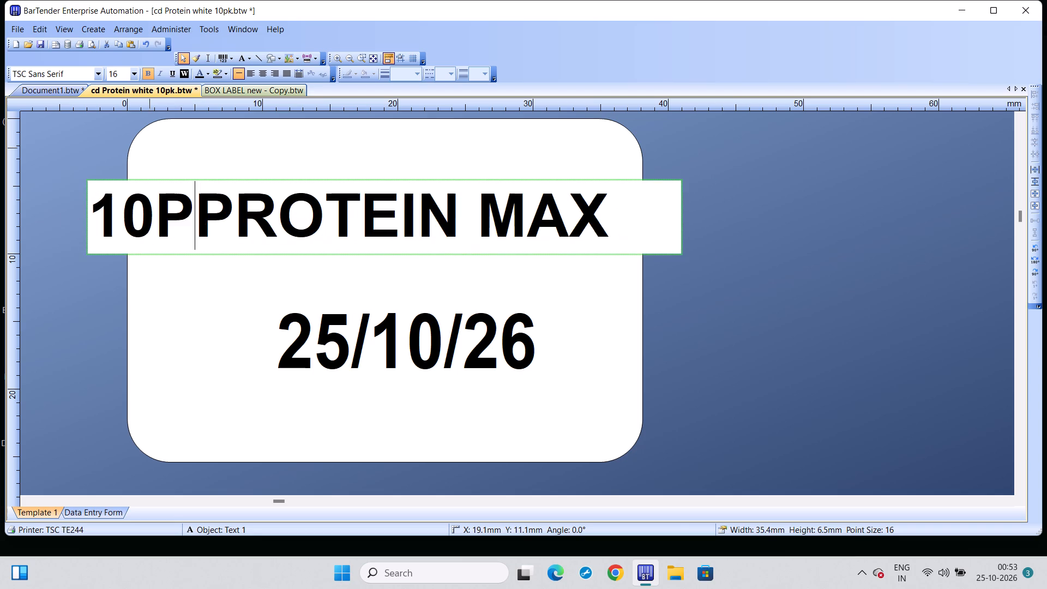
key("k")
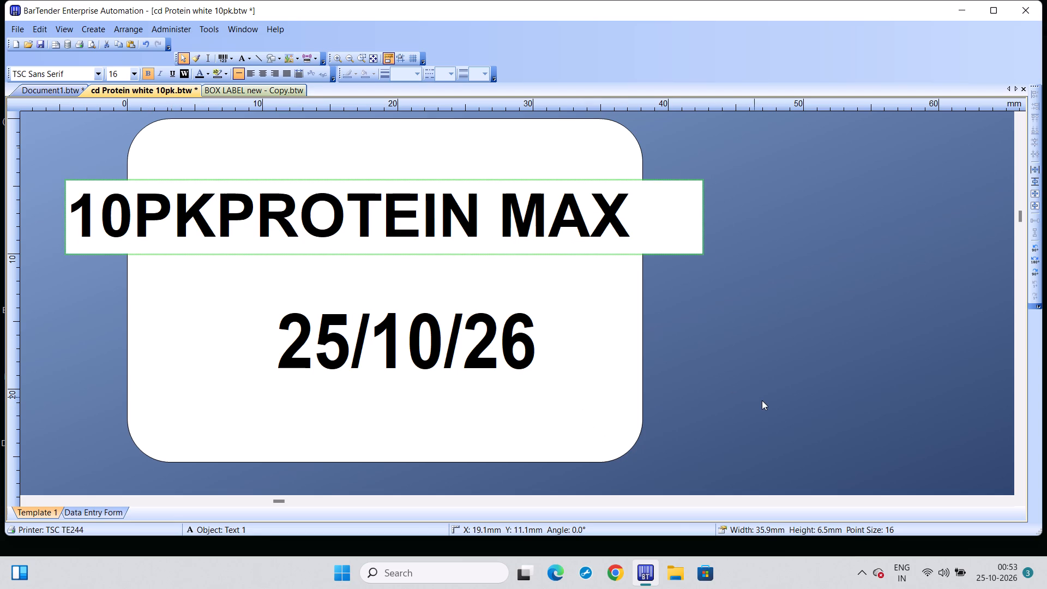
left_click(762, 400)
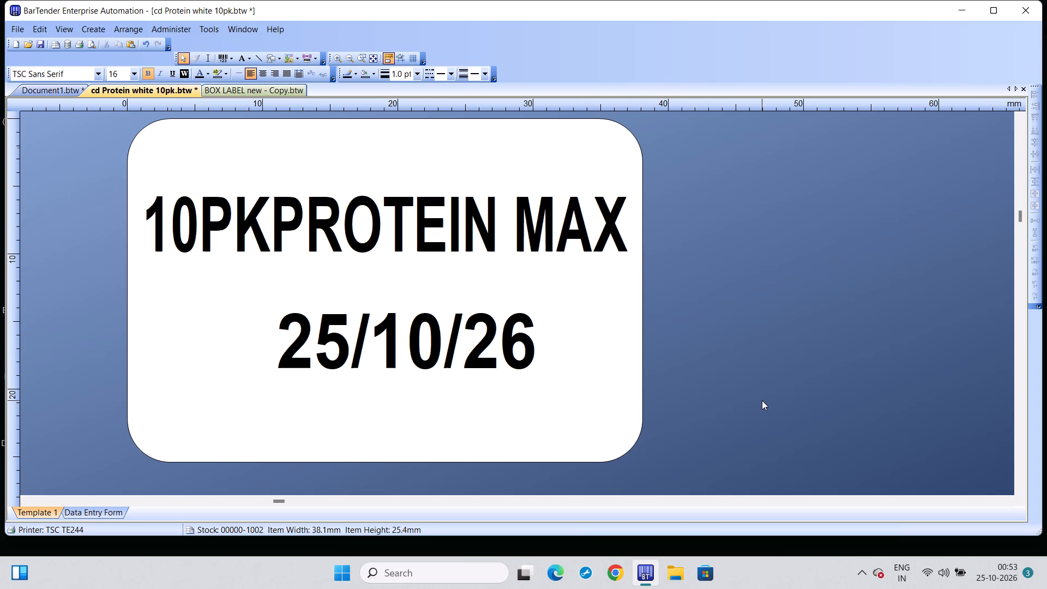
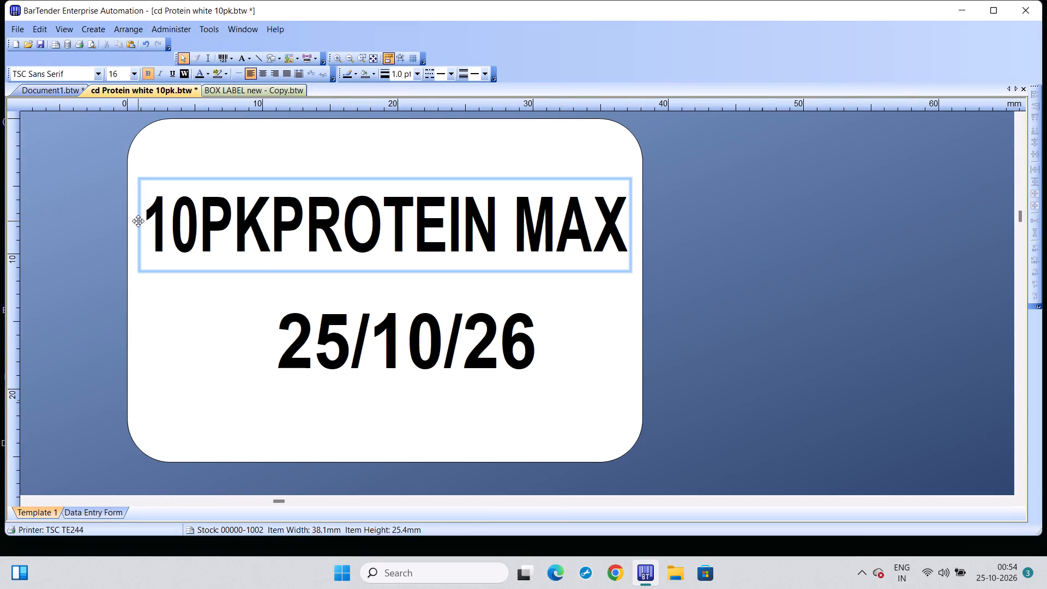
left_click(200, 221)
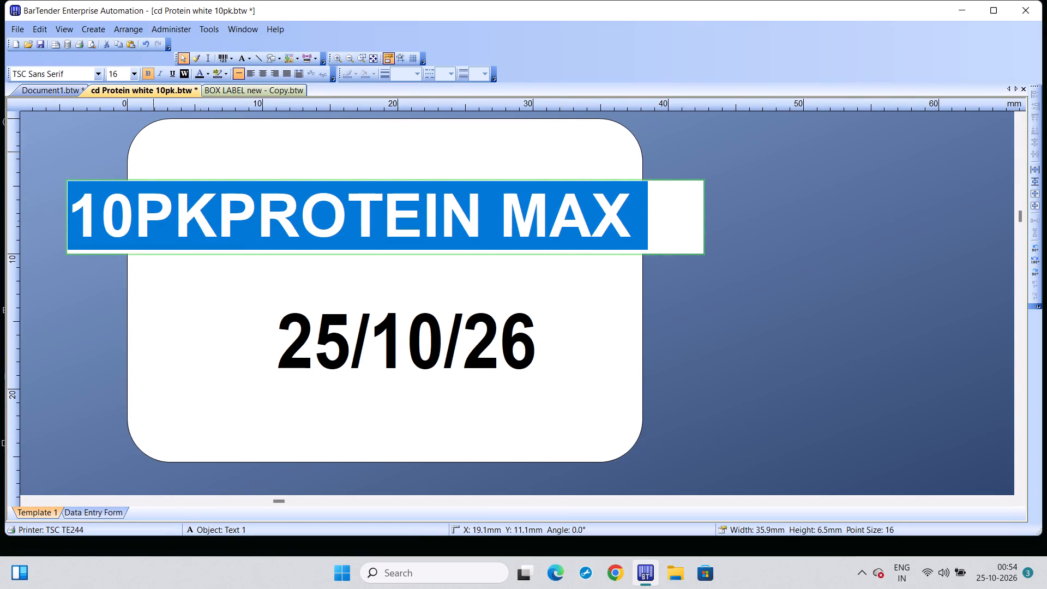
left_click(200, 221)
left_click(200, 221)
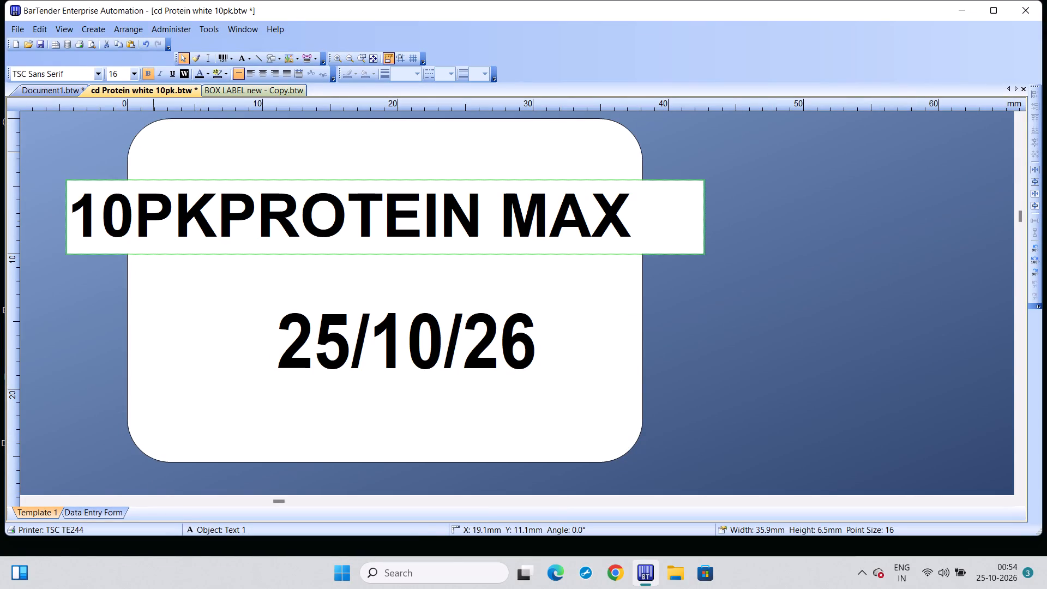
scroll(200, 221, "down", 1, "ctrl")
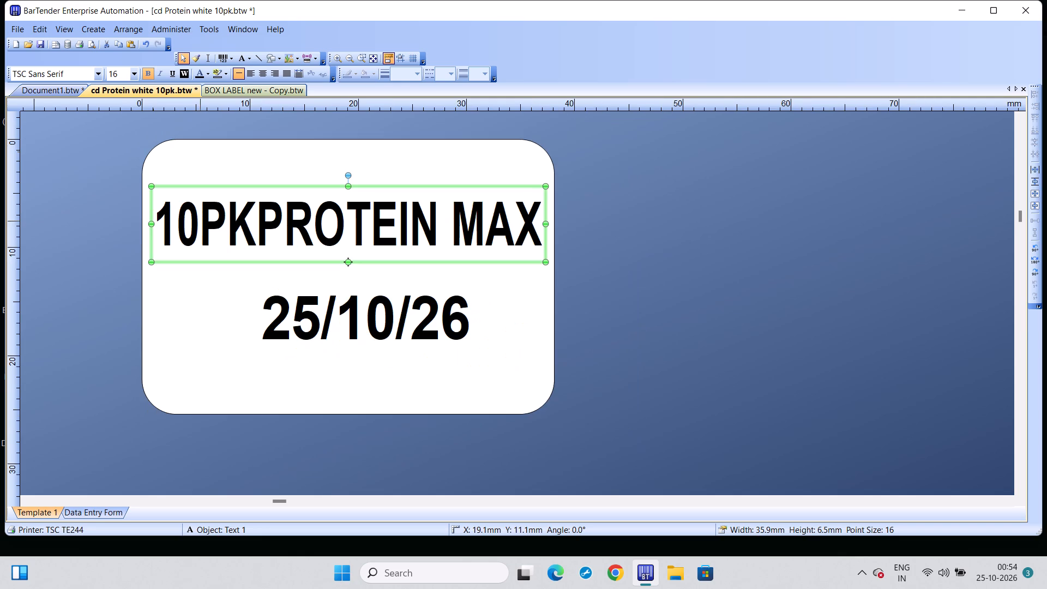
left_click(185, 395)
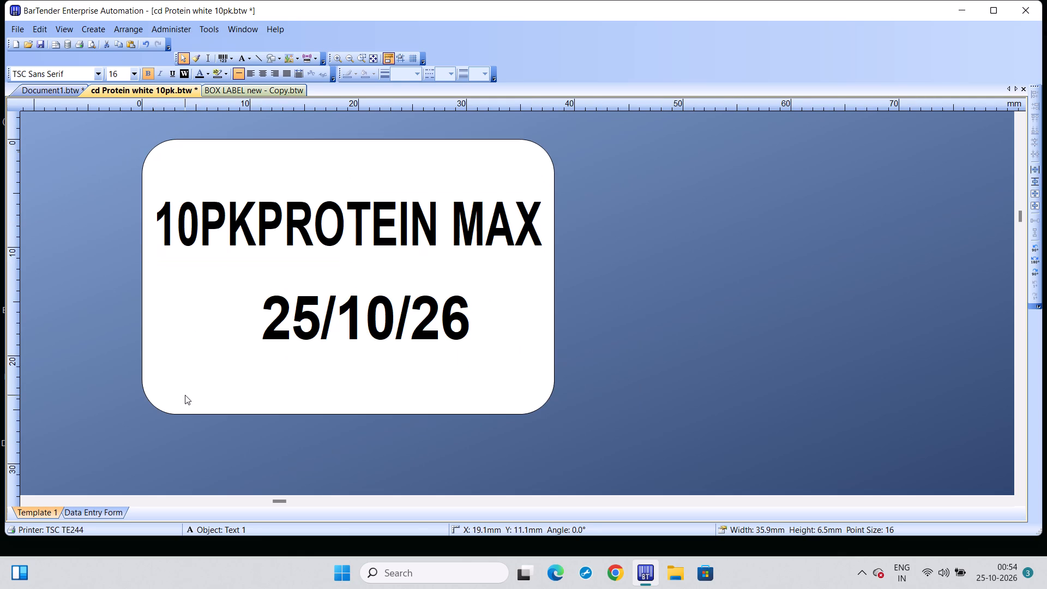
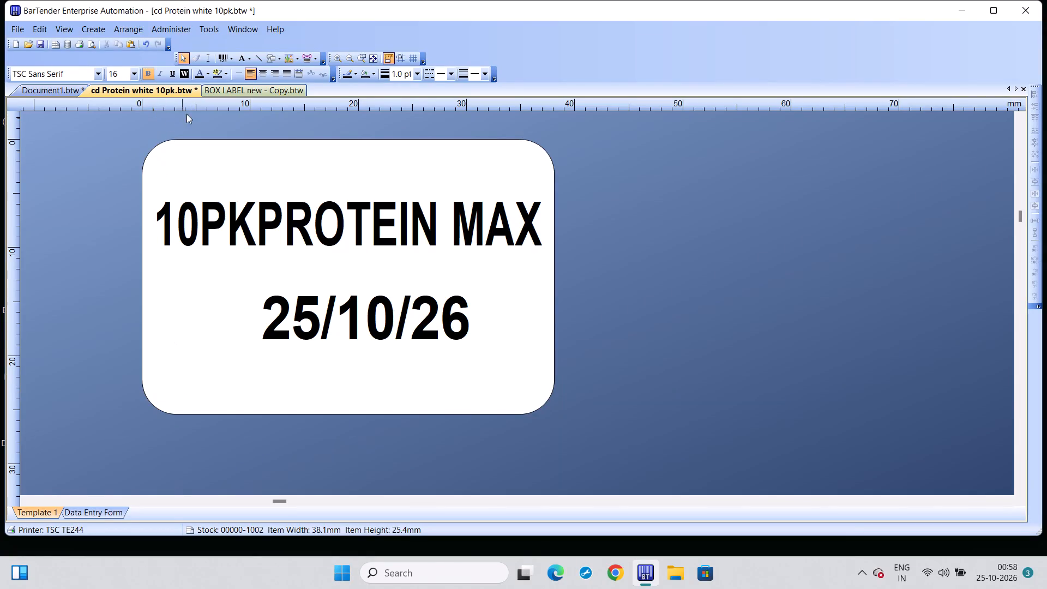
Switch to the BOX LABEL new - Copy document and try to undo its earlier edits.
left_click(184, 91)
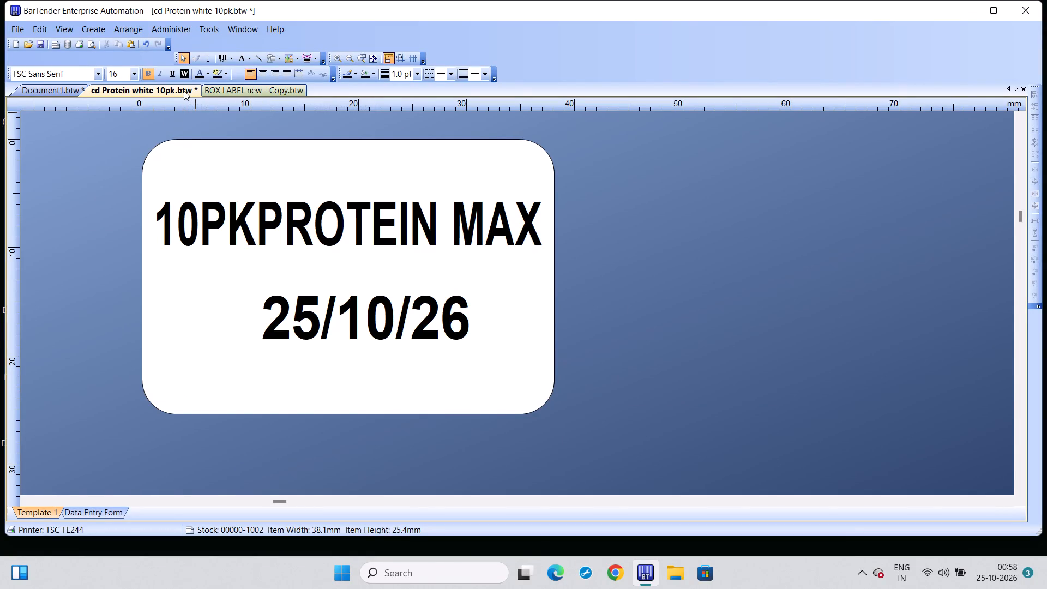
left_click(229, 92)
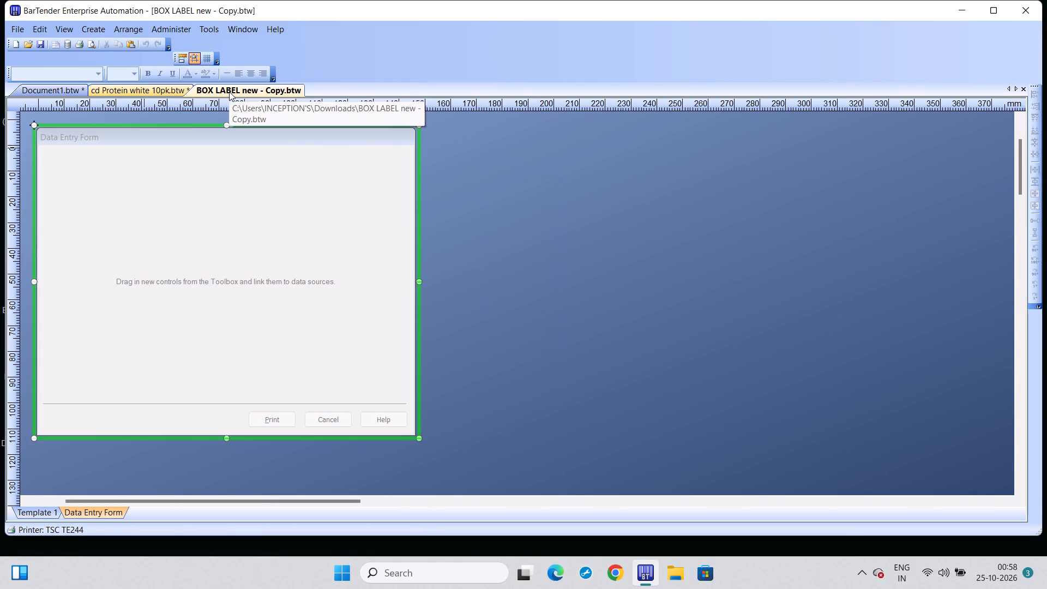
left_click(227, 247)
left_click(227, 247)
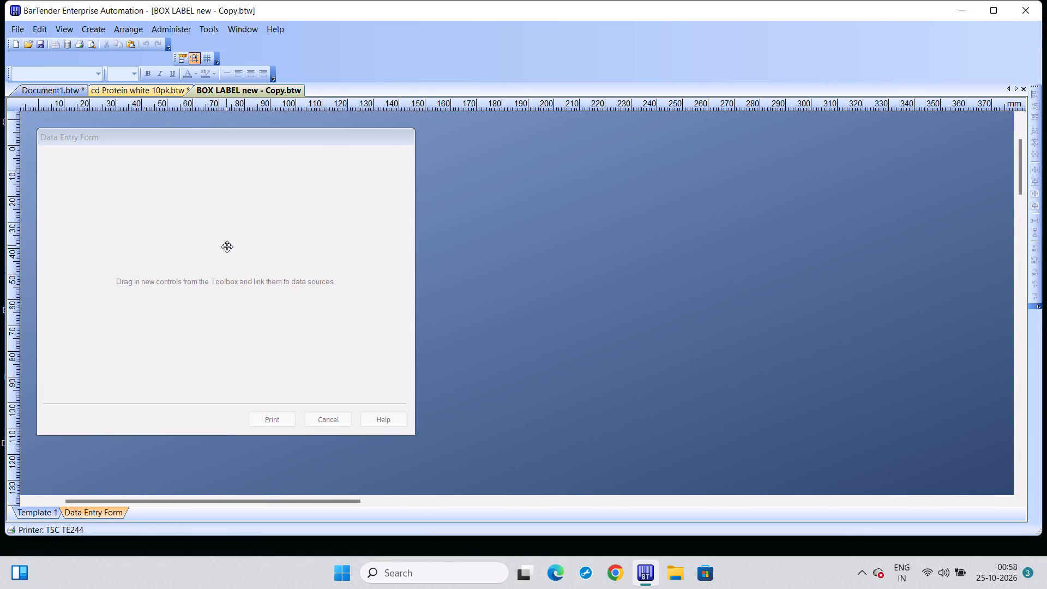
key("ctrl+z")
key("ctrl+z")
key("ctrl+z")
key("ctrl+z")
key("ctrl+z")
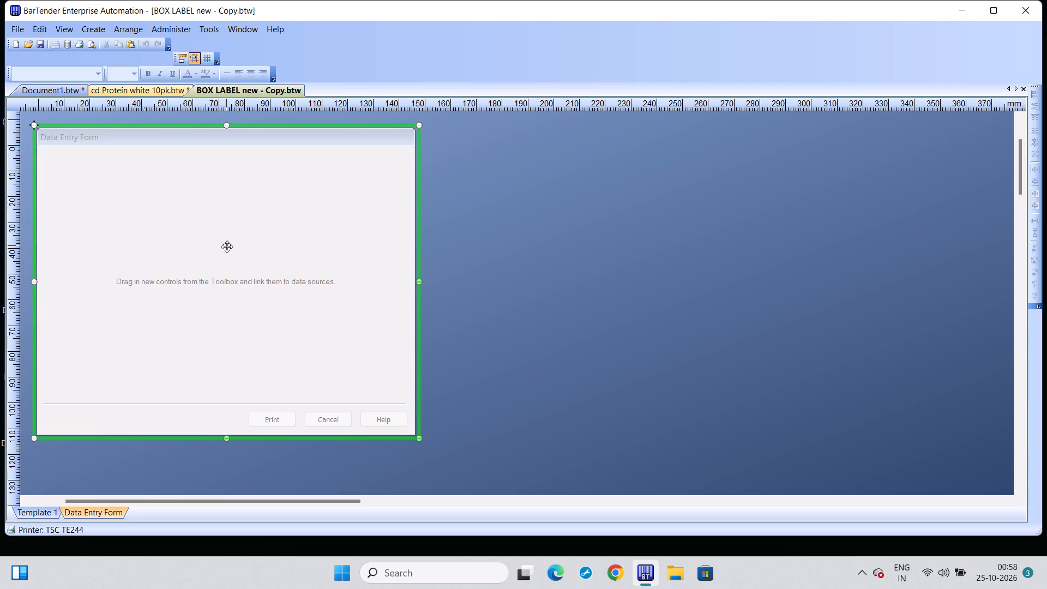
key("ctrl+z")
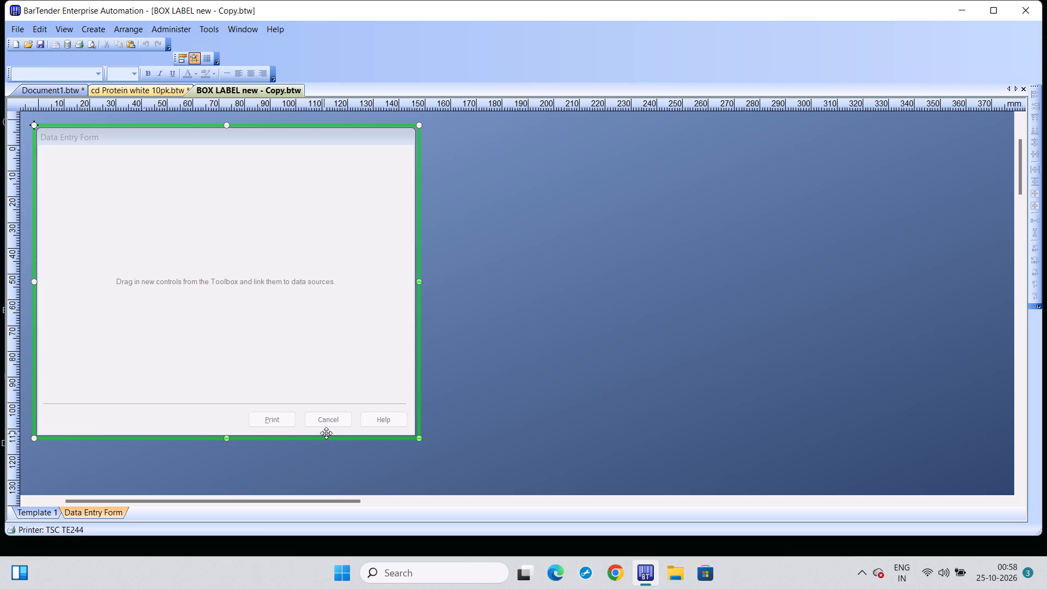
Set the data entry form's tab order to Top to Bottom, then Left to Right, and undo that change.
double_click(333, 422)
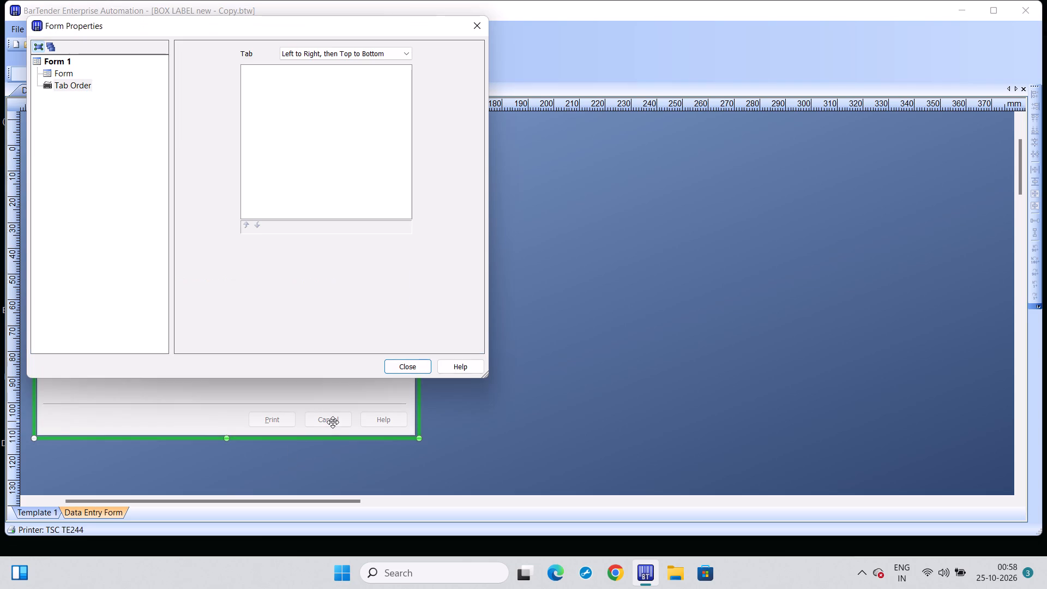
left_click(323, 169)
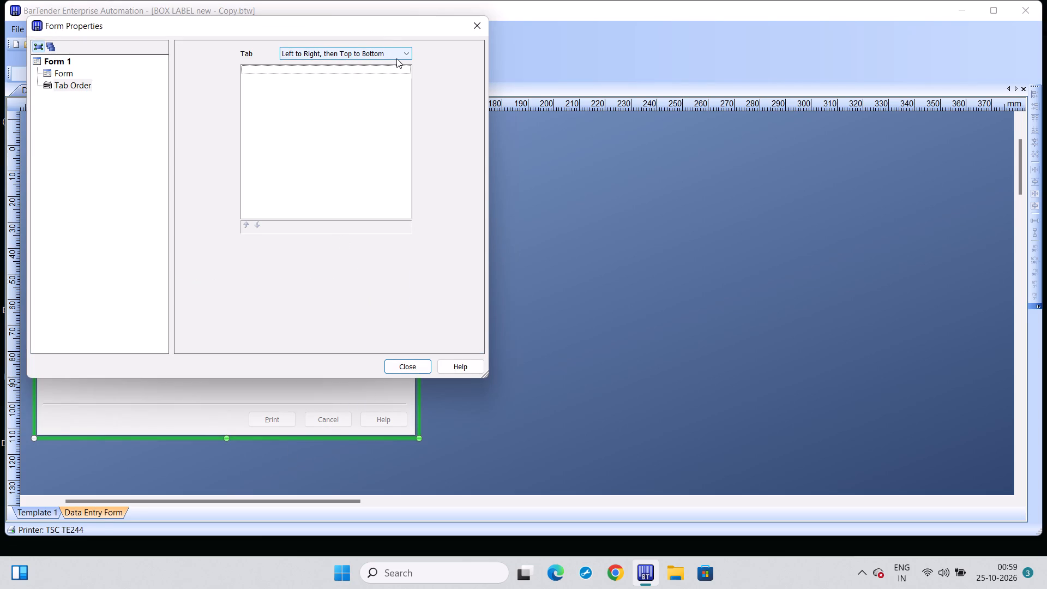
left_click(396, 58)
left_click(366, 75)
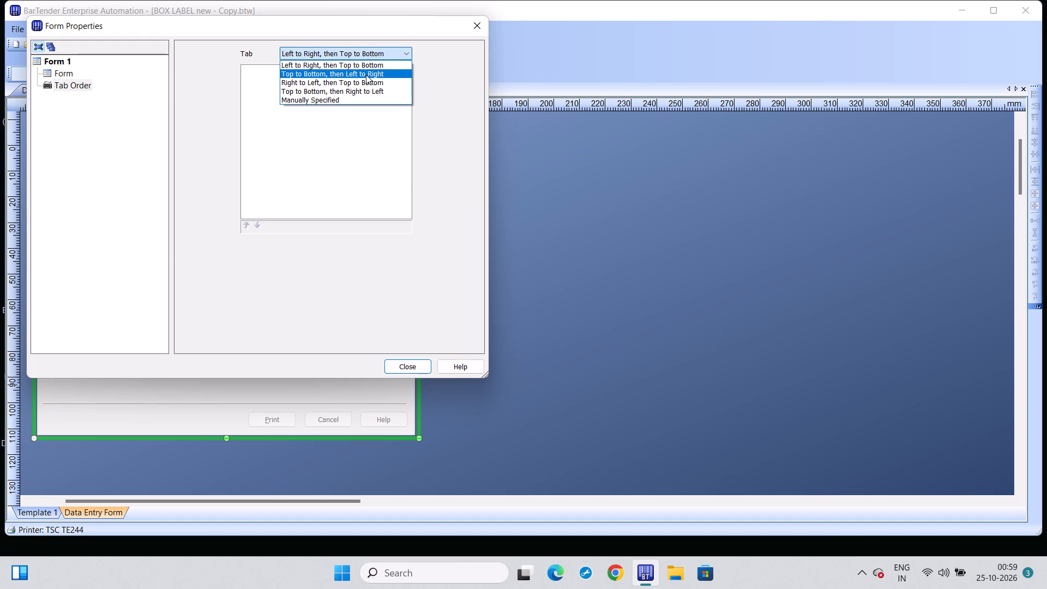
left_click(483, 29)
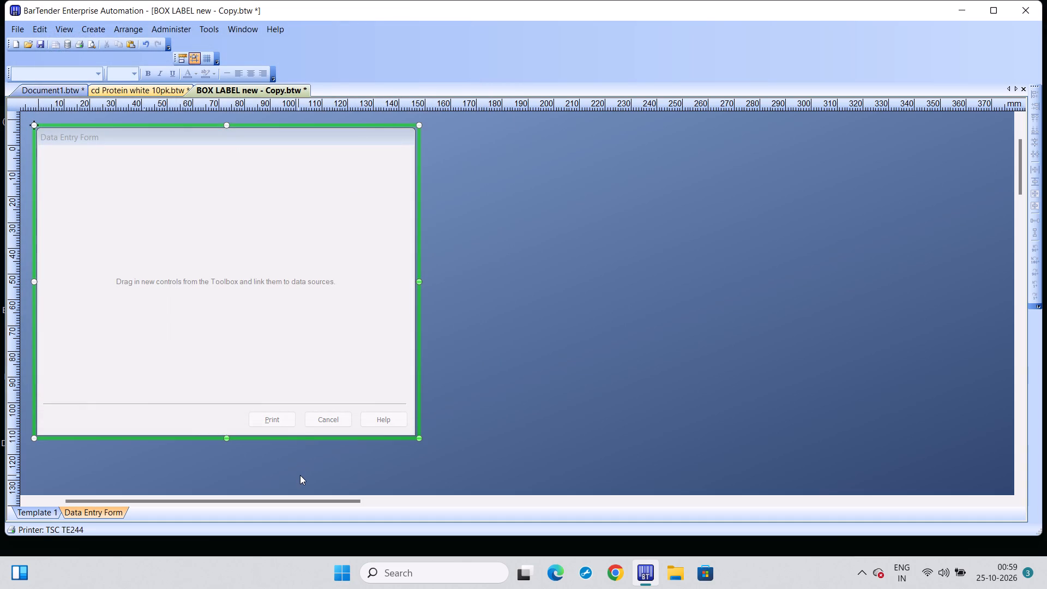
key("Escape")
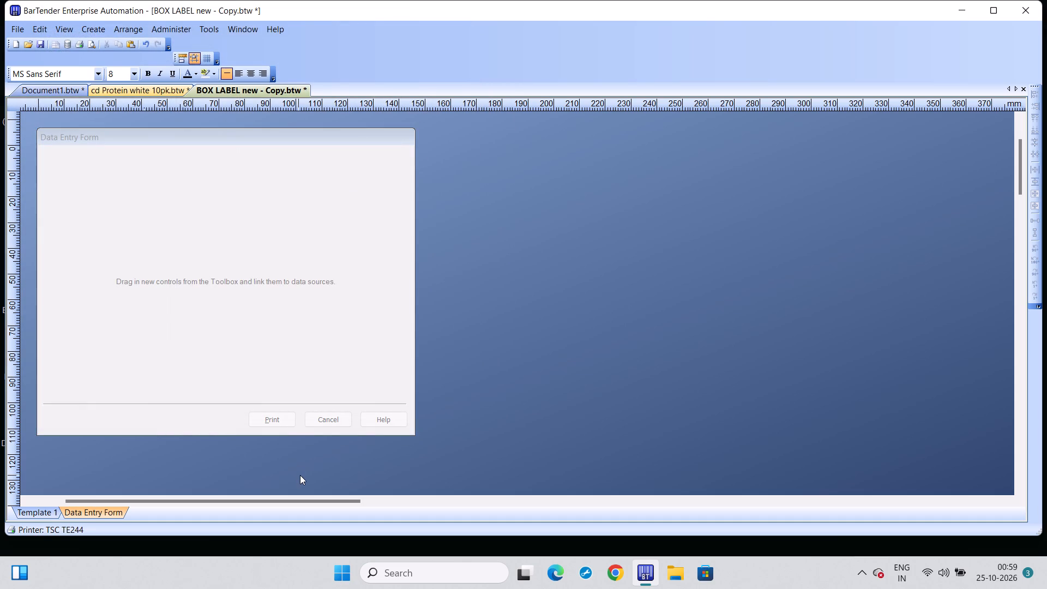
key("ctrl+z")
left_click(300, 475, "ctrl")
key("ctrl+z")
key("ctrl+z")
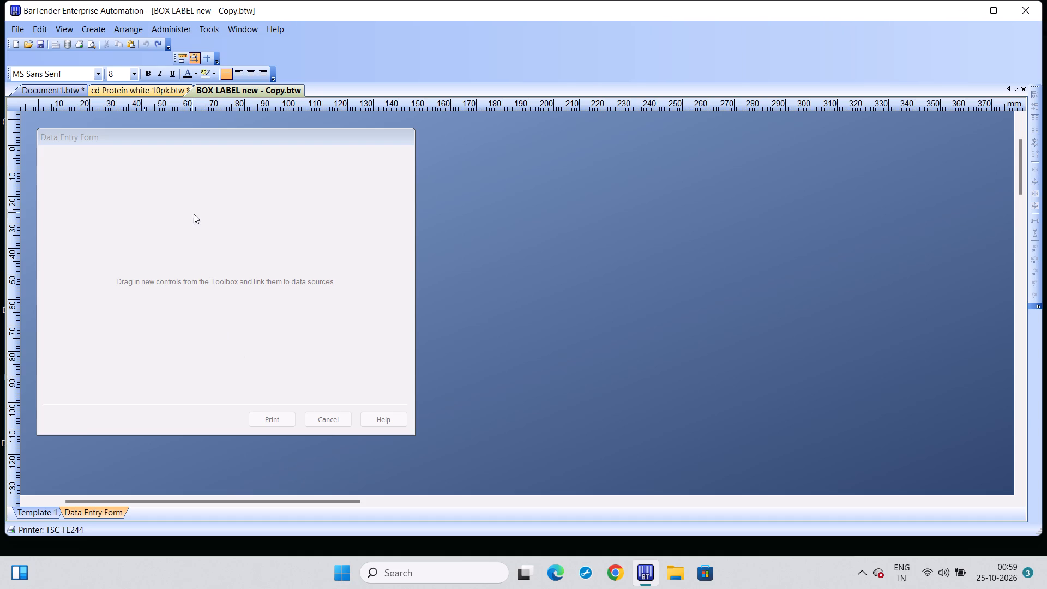
Undo all edits in the cd Protein white 10pk document, back to the original COUNTRY DELIGHT label with its QR code.
left_click(240, 94)
triple_click(240, 94)
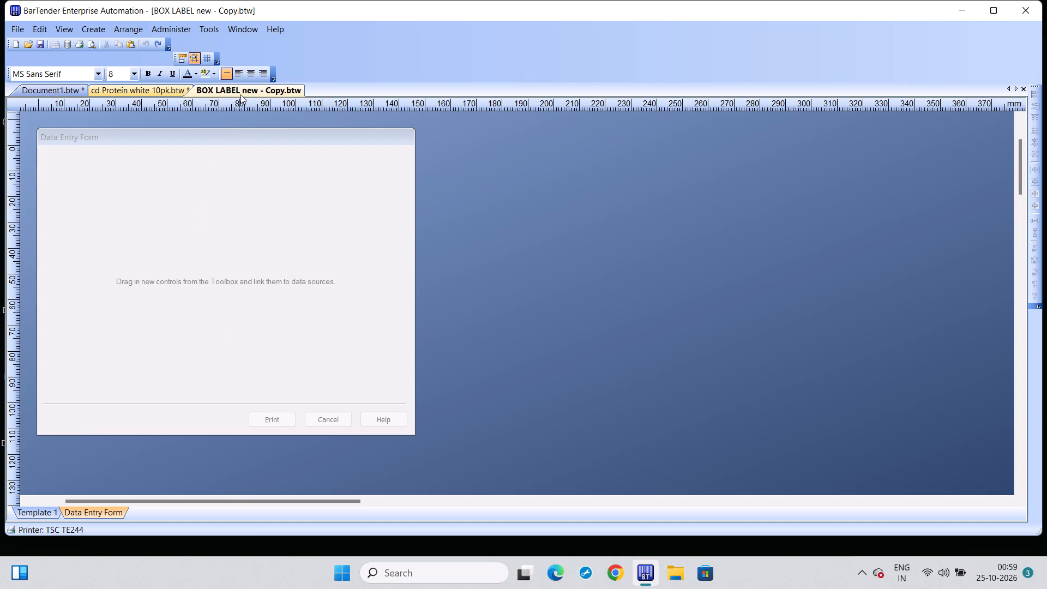
left_click(157, 93)
double_click(157, 93)
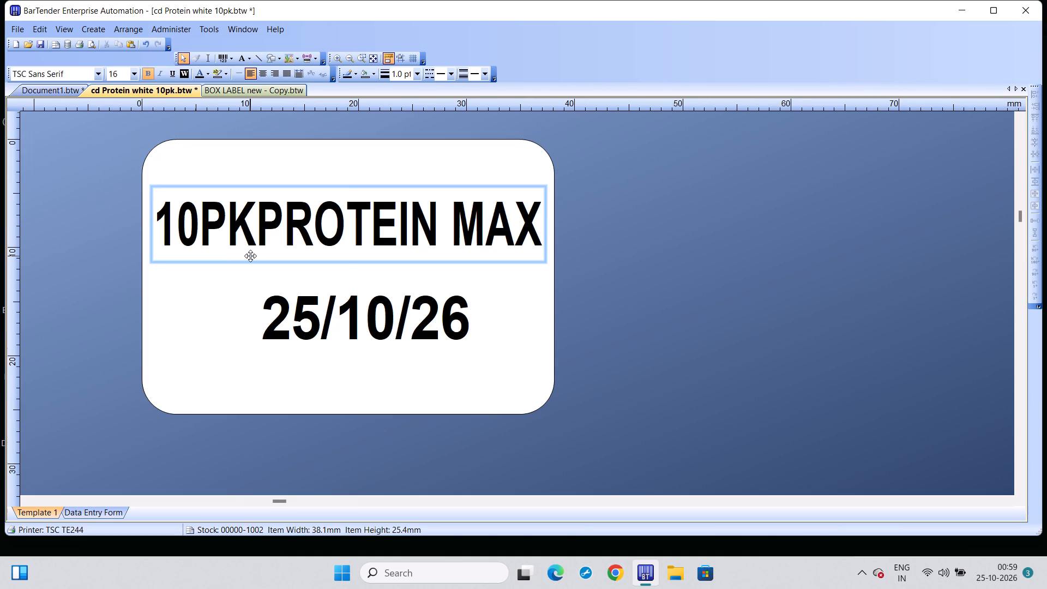
left_click(250, 256)
key("ctrl+z")
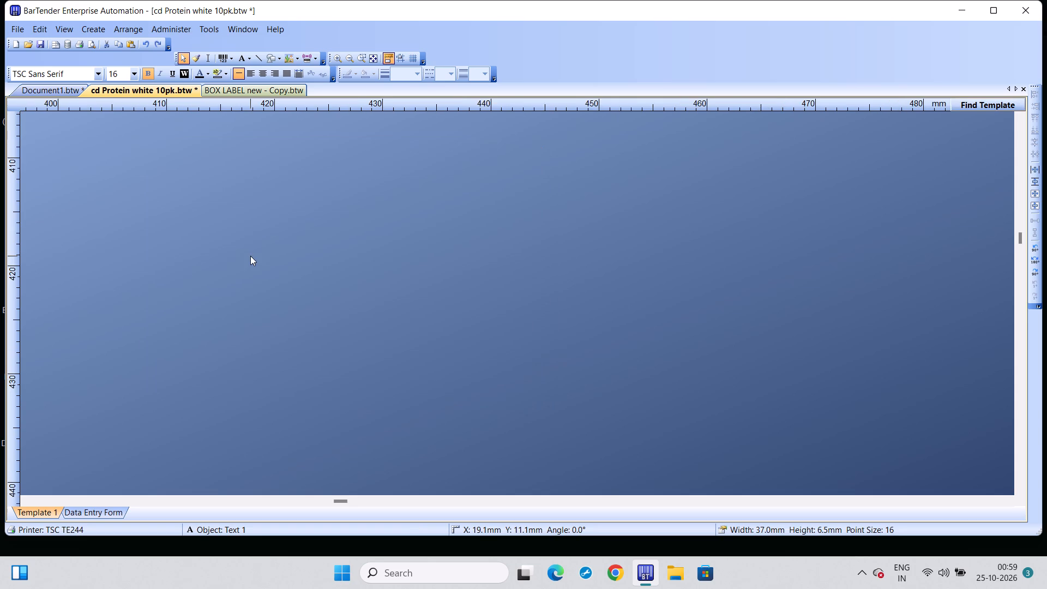
key("ctrl+z")
key("ctrl+z")
key("ctrl+z")
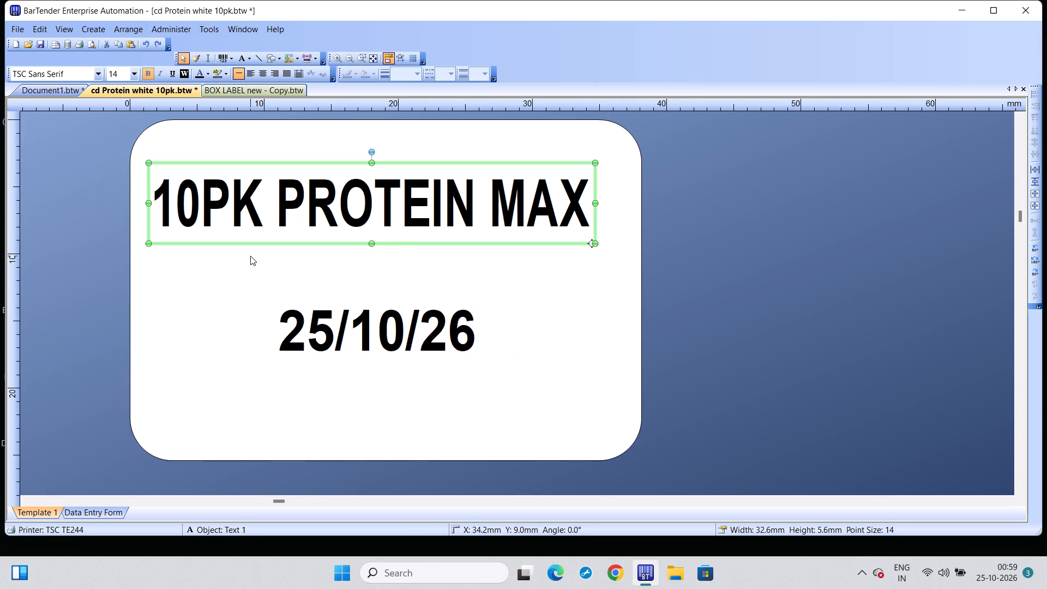
key("ctrl+z")
key("ctrl+z")
key("ctrl+z")
key("ctrl+z")
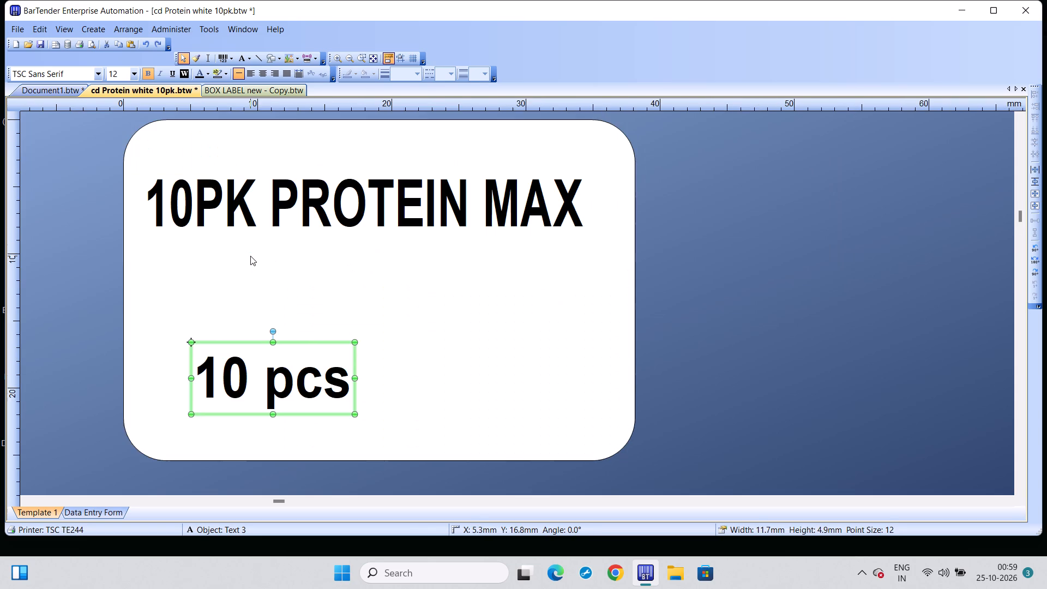
key("ctrl+z")
key("ctrl+z")
key("ctrl+z")
key("ctrl+z")
key("ctrl+z")
key("ctrl+z")
key("ctrl+z")
key("ctrl+z")
key("ctrl+z")
key("ctrl+z")
key("ctrl+z")
key("ctrl+z")
key("ctrl+z")
key("ctrl+z")
key("ctrl+z")
key("ctrl+z")
key("ctrl+z")
key("ctrl+z")
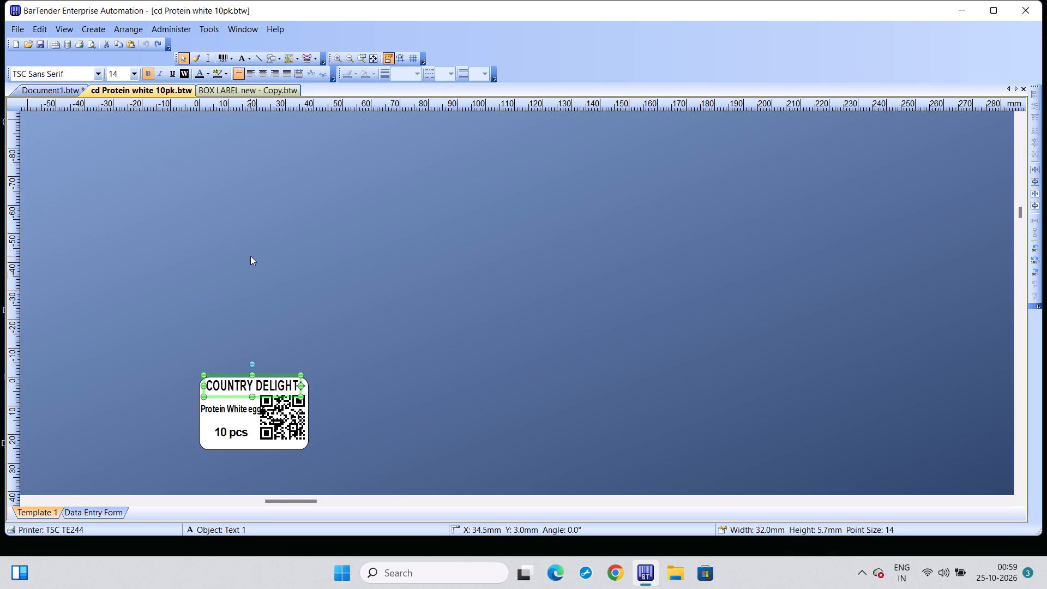
key("ctrl+z")
key("ctrl+z")
key("ctrl+z")
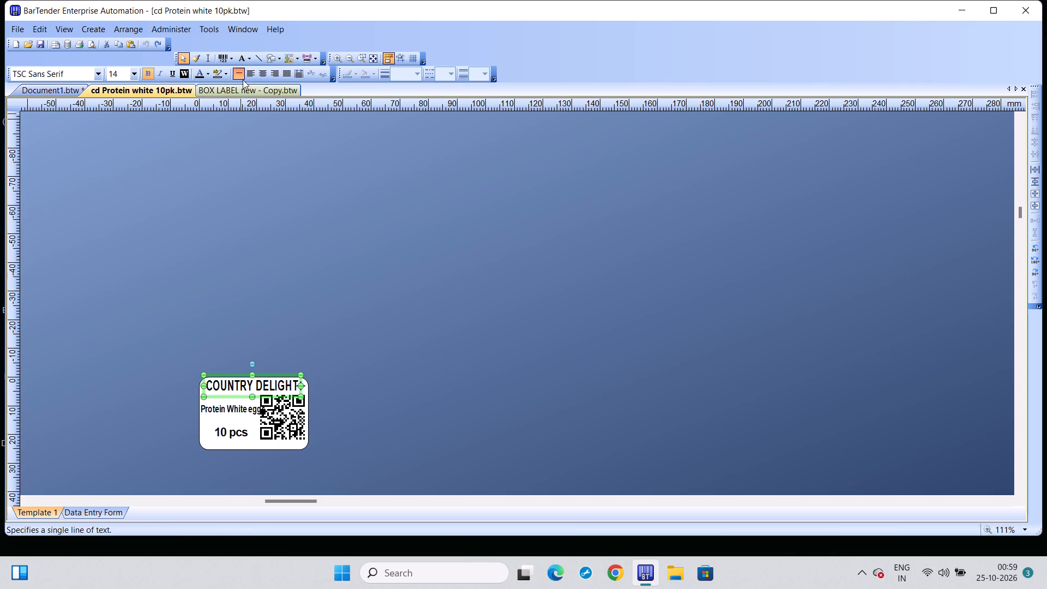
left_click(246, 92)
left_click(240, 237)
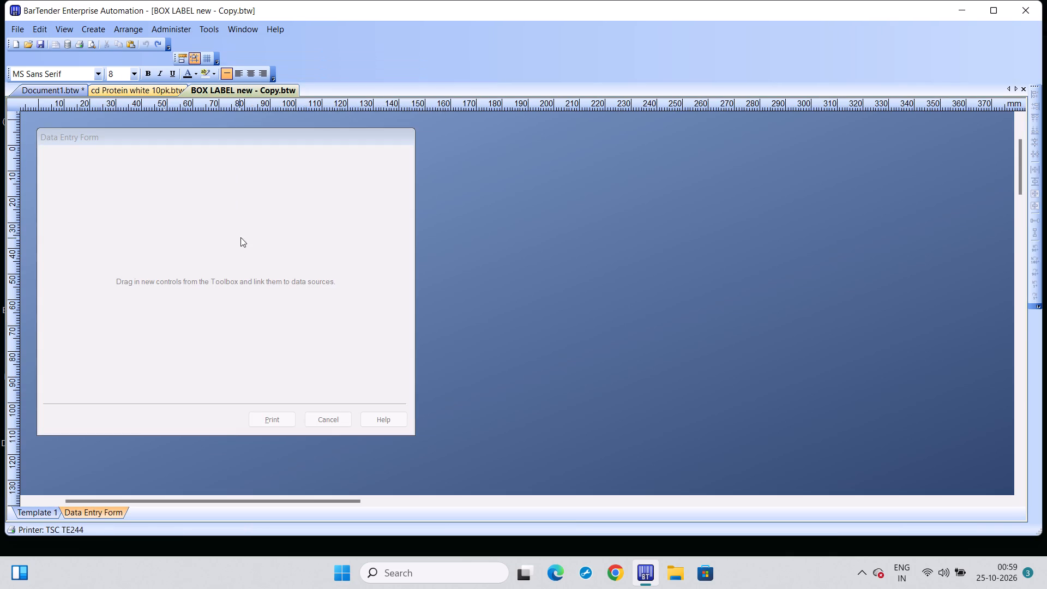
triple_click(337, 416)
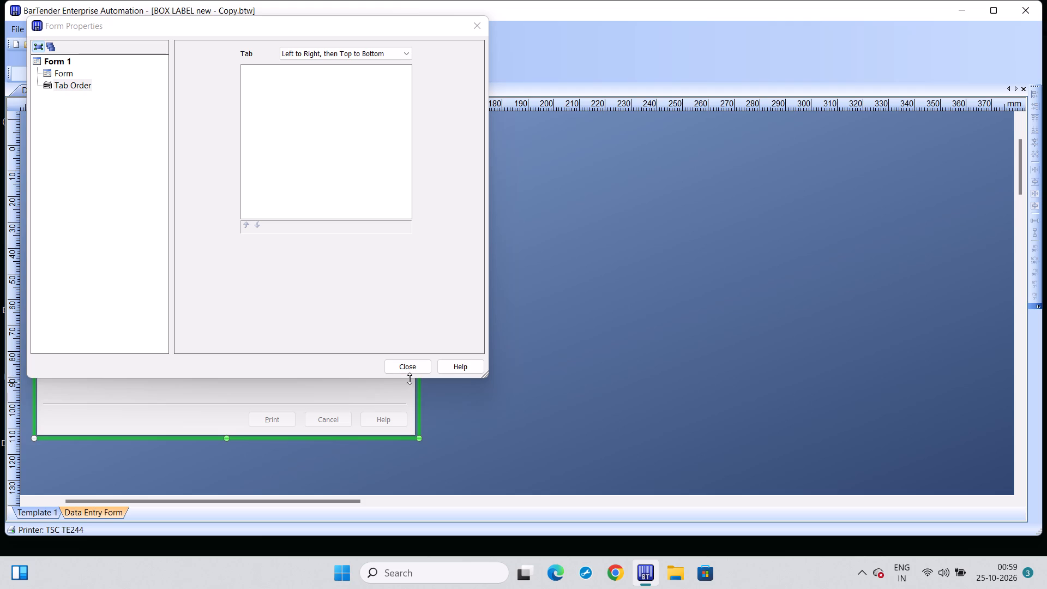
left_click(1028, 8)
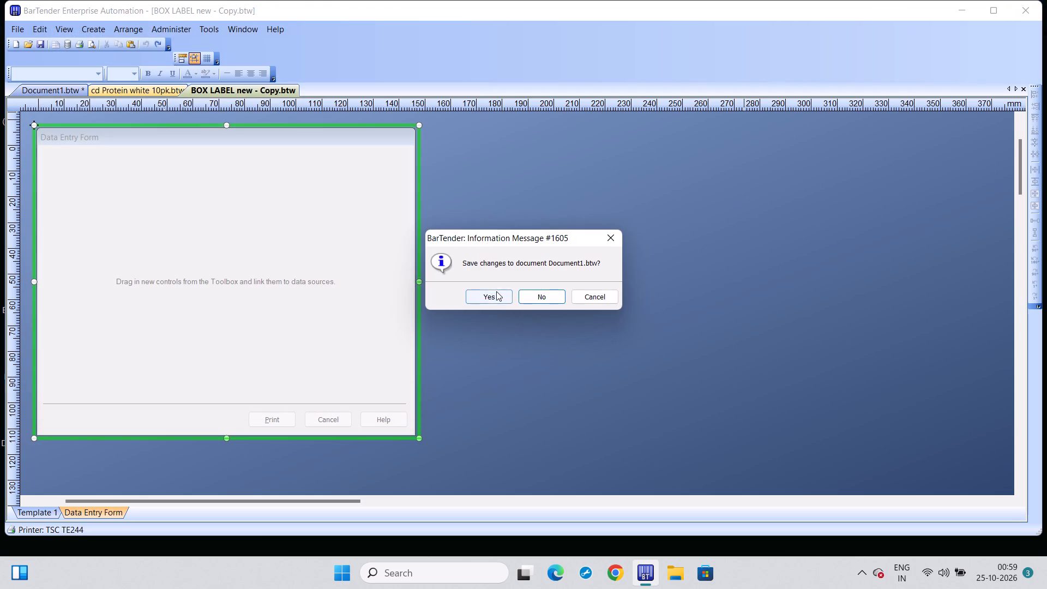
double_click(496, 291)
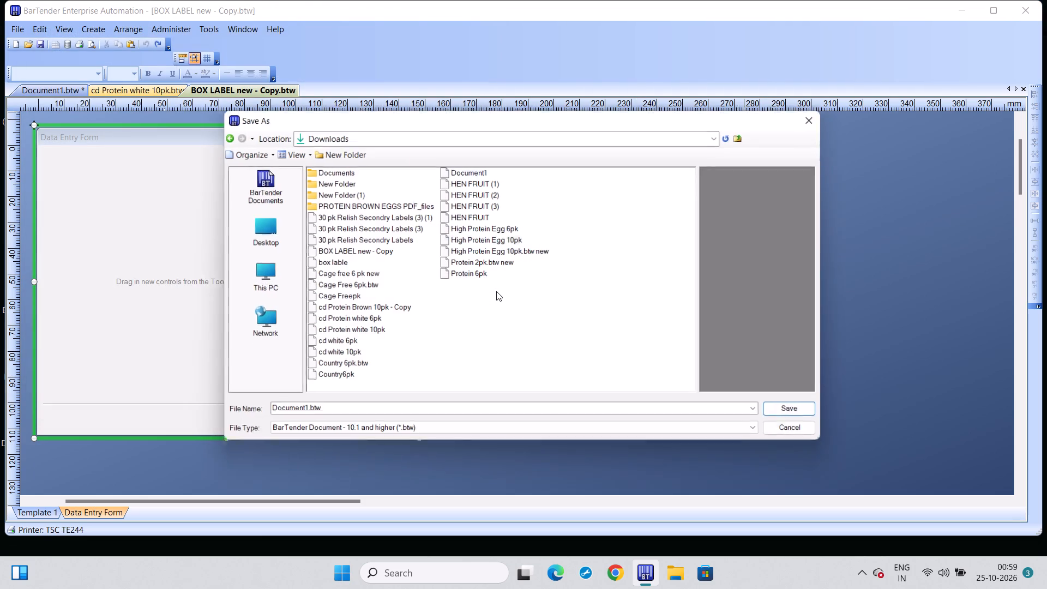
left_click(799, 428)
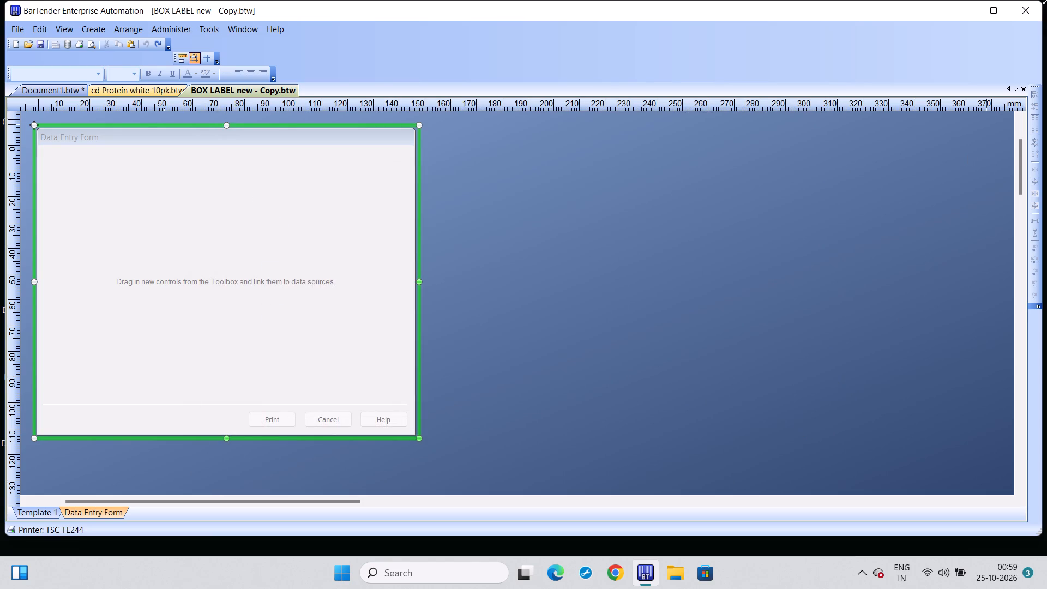
Close BarTender and choose to save the changes to Document1.btw.
left_click(1030, 10)
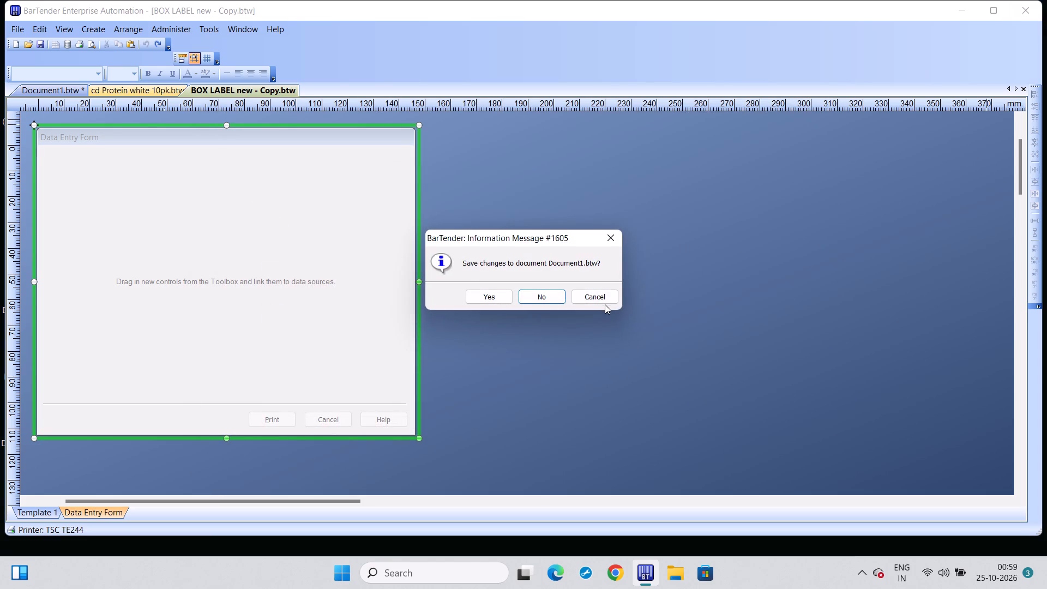
left_click(495, 297)
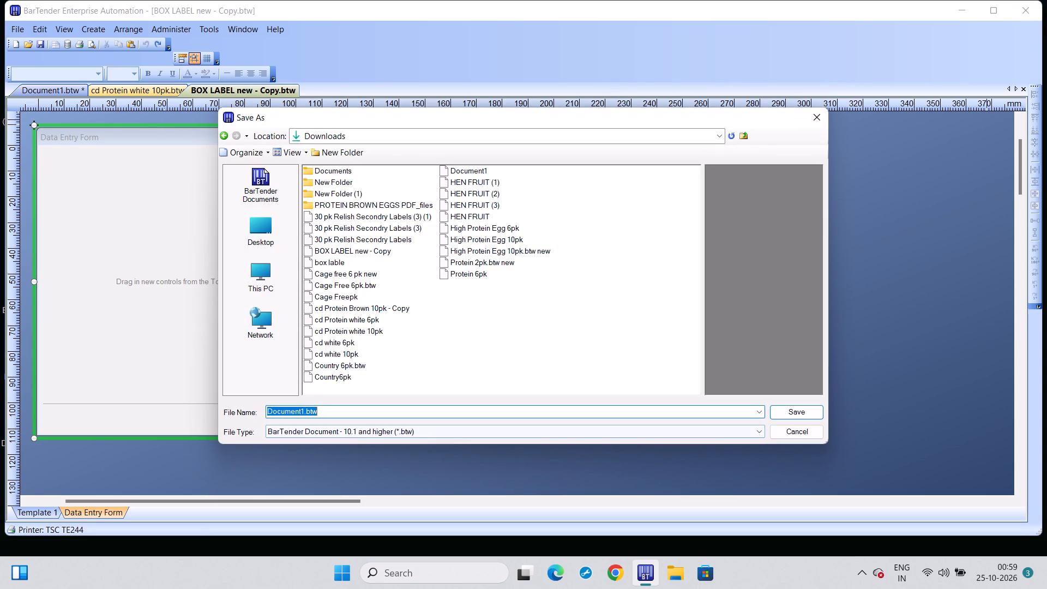
Open the computer's power options.
left_click(333, 576)
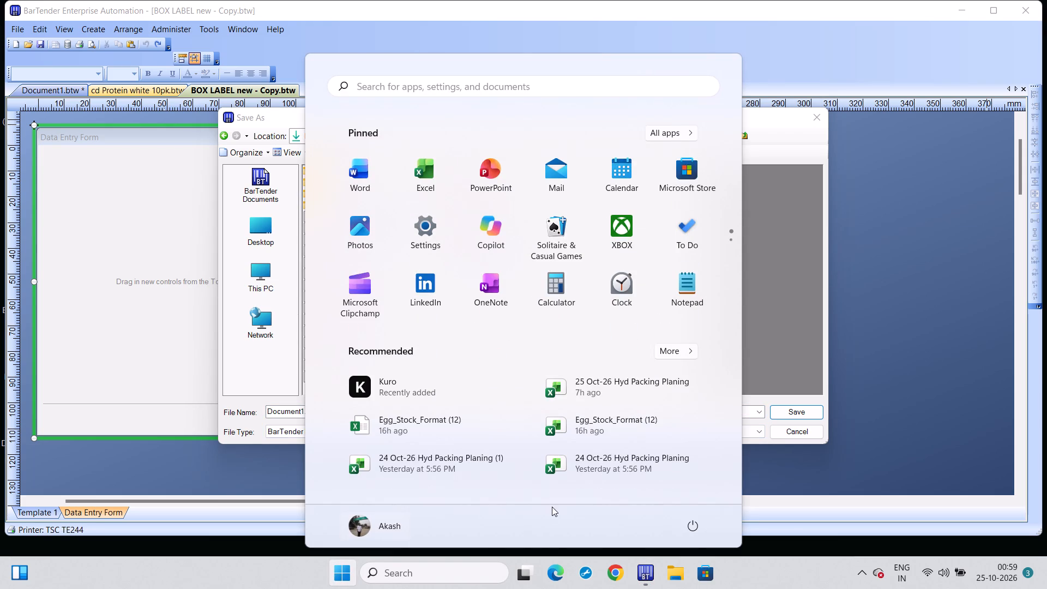
left_click(694, 519)
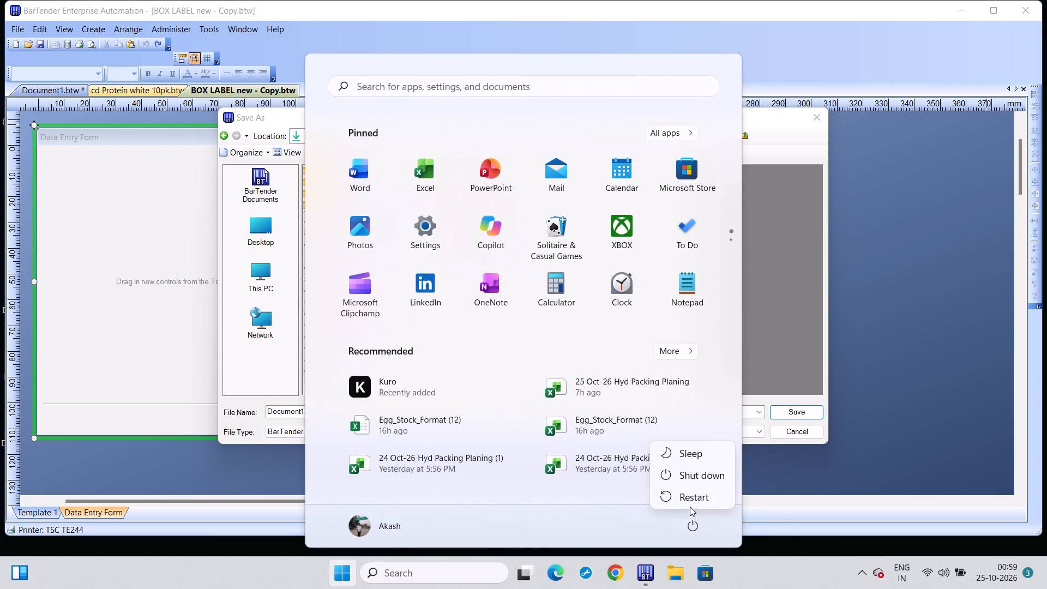